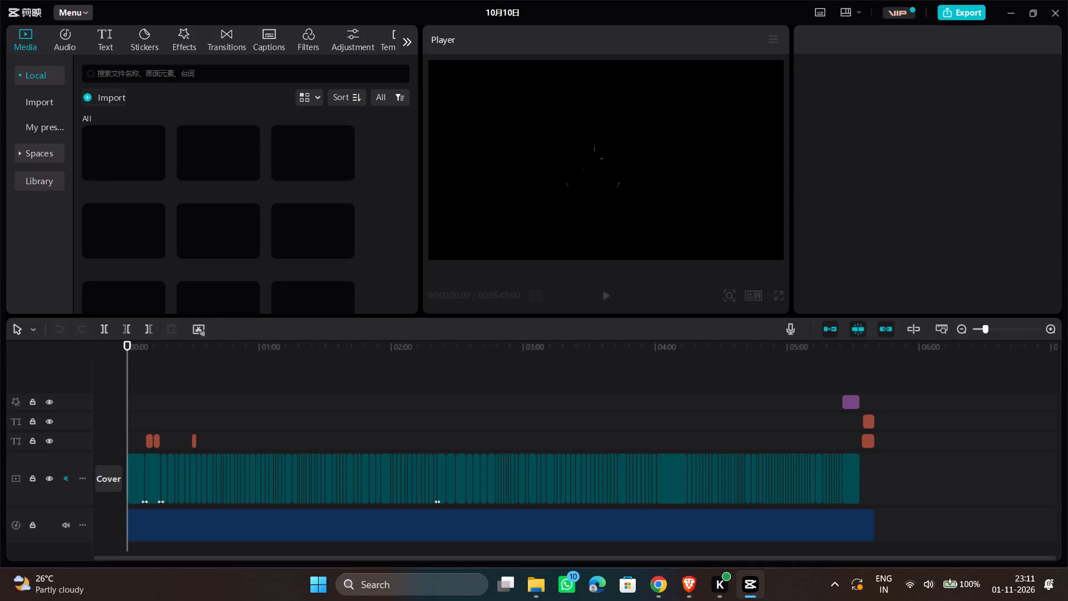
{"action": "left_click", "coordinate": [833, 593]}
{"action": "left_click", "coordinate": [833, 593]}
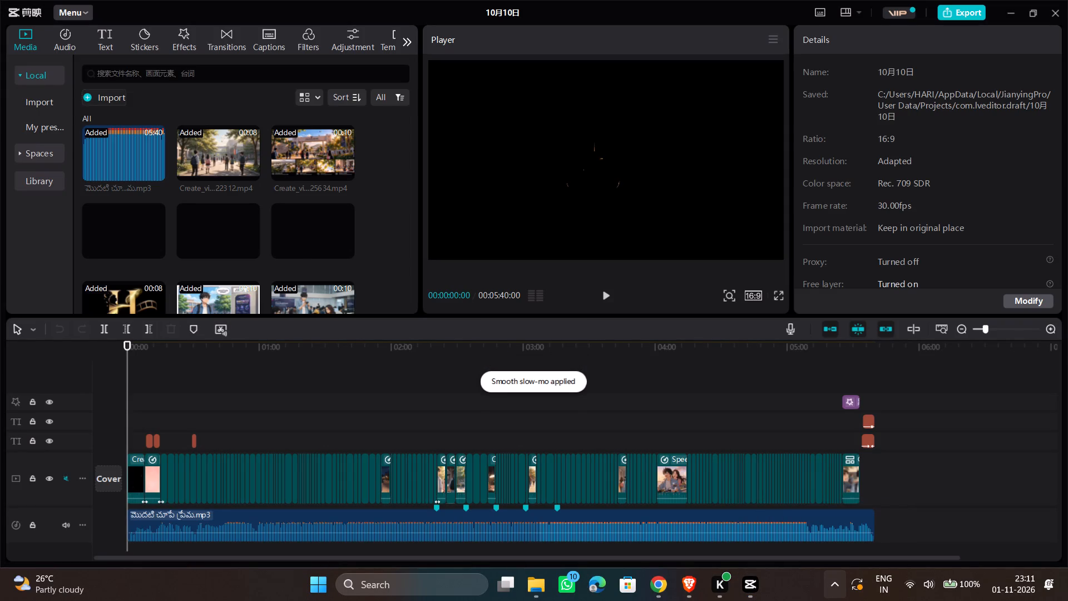
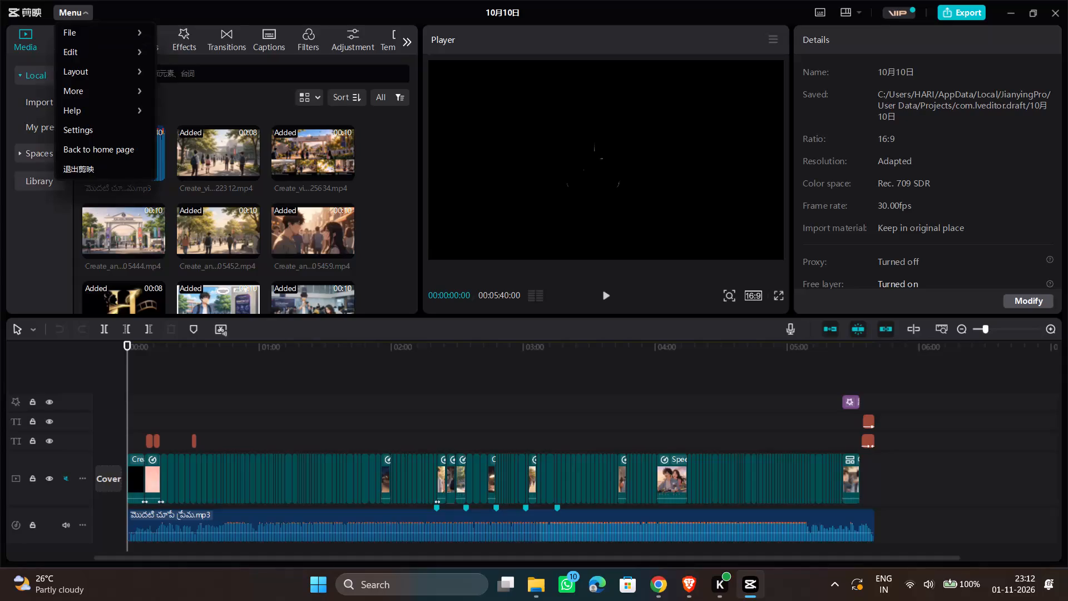
Start creating a new video project from the open 10月10日 project.
{"action": "left_click", "coordinate": [92, 31]}
{"action": "left_click", "coordinate": [168, 40]}
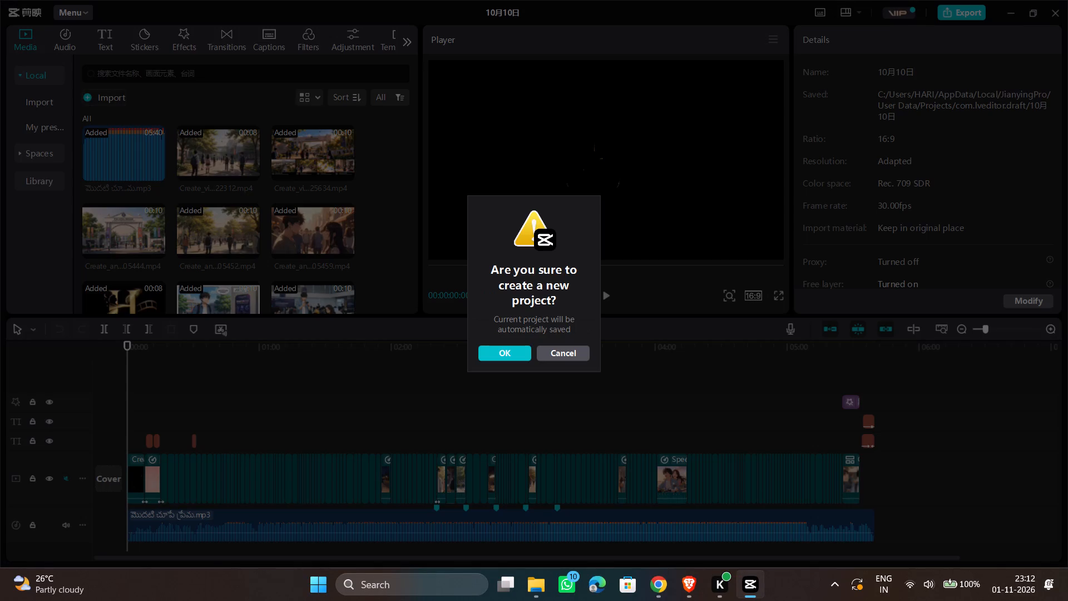
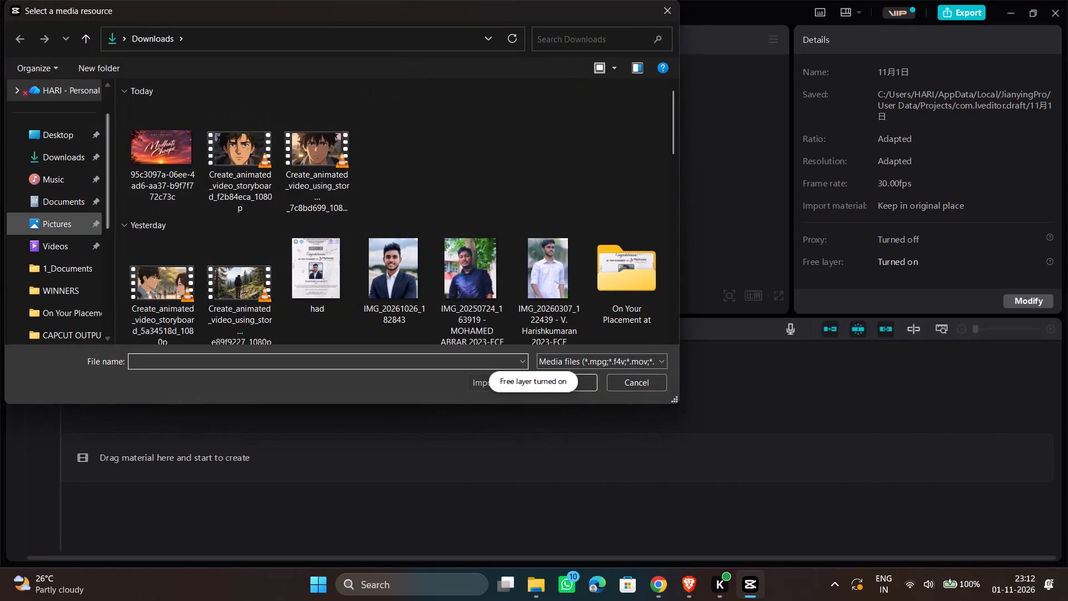
Import the MODHATI CHOOPE video from the CAPCUT OUTPUTS folder and place it on the main timeline track.
{"action": "scroll", "coordinate": [67, 203], "scroll_direction": "down", "scroll_amount": 1}
{"action": "left_click", "coordinate": [67, 202]}
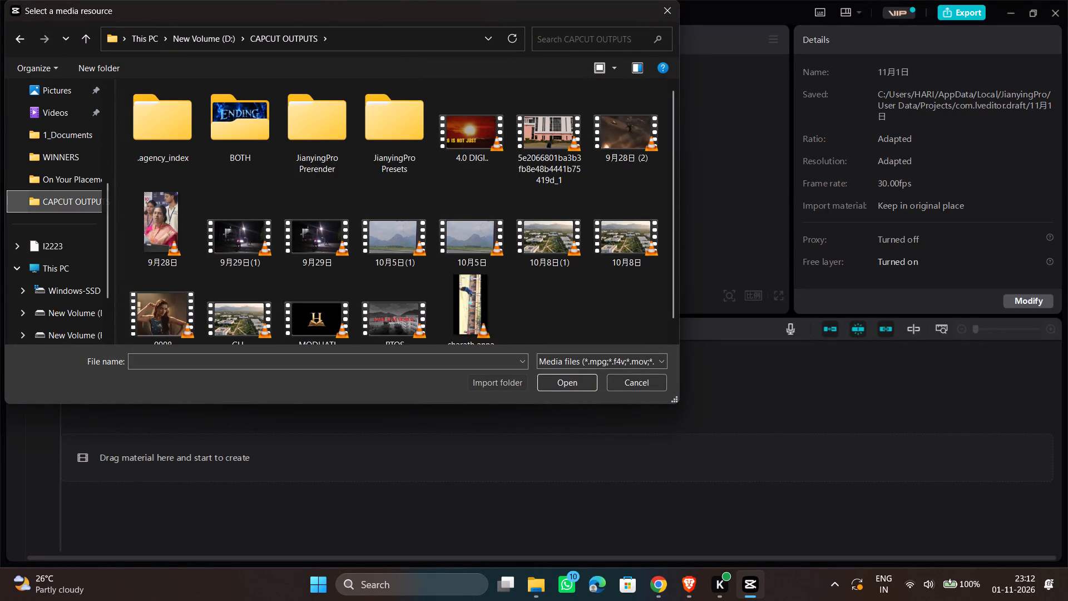
{"action": "left_click", "coordinate": [293, 320]}
{"action": "left_click", "coordinate": [584, 387]}
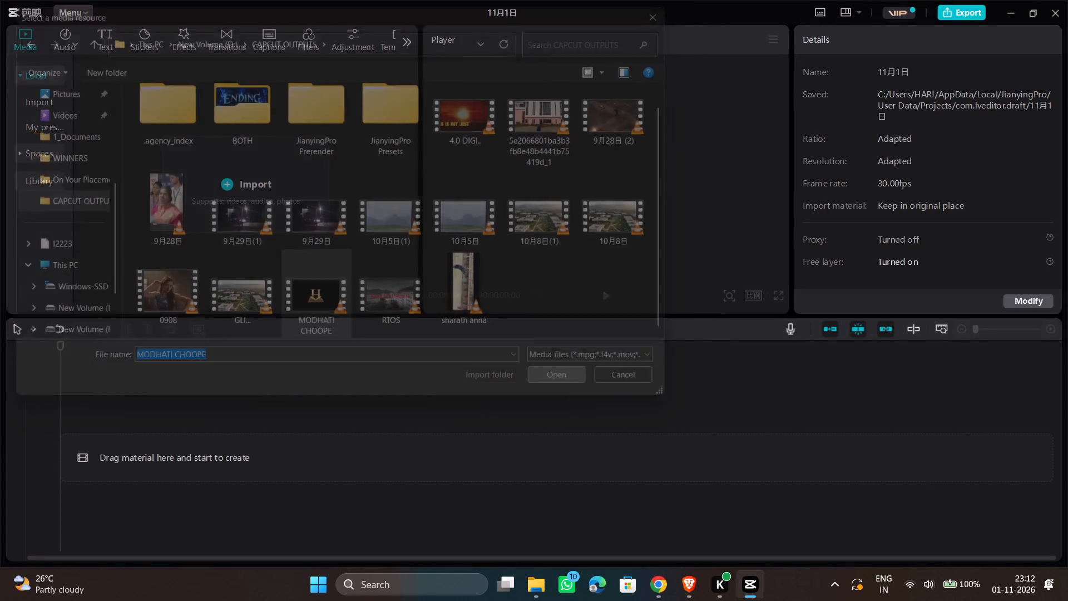
{"action": "left_click_drag", "start_coordinate": [118, 146], "coordinate": [169, 412]}
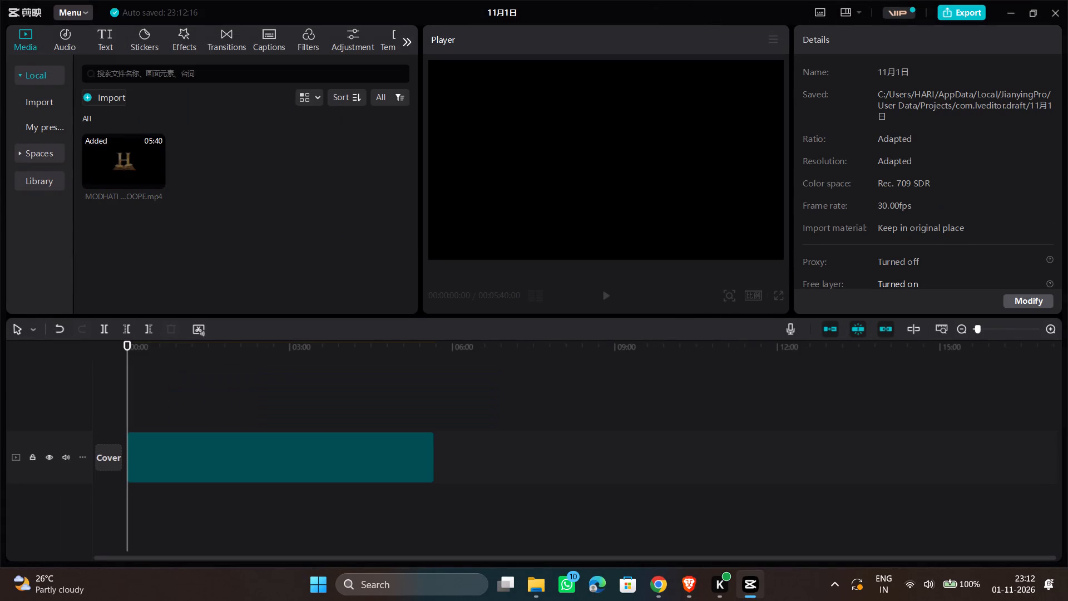
Preview the MODHATI CHOOPE clip around the 1:30 mark to look for the frame where the excerpt should start.
{"action": "scroll", "coordinate": [195, 418], "scroll_direction": "down", "scroll_amount": 1, "text": "ctrl"}
{"action": "scroll", "coordinate": [195, 418], "scroll_direction": "up", "scroll_amount": 1, "text": "ctrl"}
{"action": "scroll", "coordinate": [195, 418], "scroll_direction": "down", "scroll_amount": 1, "text": "ctrl"}
{"action": "scroll", "coordinate": [195, 418], "scroll_direction": "up", "scroll_amount": 2, "text": "ctrl"}
{"action": "scroll", "coordinate": [195, 418], "scroll_direction": "down", "scroll_amount": 1, "text": "ctrl"}
{"action": "scroll", "coordinate": [195, 418], "scroll_direction": "up", "scroll_amount": 6, "text": "ctrl"}
{"action": "scroll", "coordinate": [195, 418], "scroll_direction": "down", "scroll_amount": 2, "text": "ctrl"}
{"action": "scroll", "coordinate": [195, 418], "scroll_direction": "up", "scroll_amount": 6, "text": "ctrl"}
{"action": "scroll", "coordinate": [195, 418], "scroll_direction": "down", "scroll_amount": 1, "text": "ctrl"}
{"action": "scroll", "coordinate": [195, 418], "scroll_direction": "up", "scroll_amount": 3, "text": "ctrl"}
{"action": "scroll", "coordinate": [195, 418], "scroll_direction": "down", "scroll_amount": 1, "text": "ctrl"}
{"action": "scroll", "coordinate": [195, 418], "scroll_direction": "up", "scroll_amount": 8, "text": "ctrl"}
{"action": "left_click", "coordinate": [310, 418]}
{"action": "left_click", "coordinate": [290, 405]}
{"action": "key", "text": "space"}
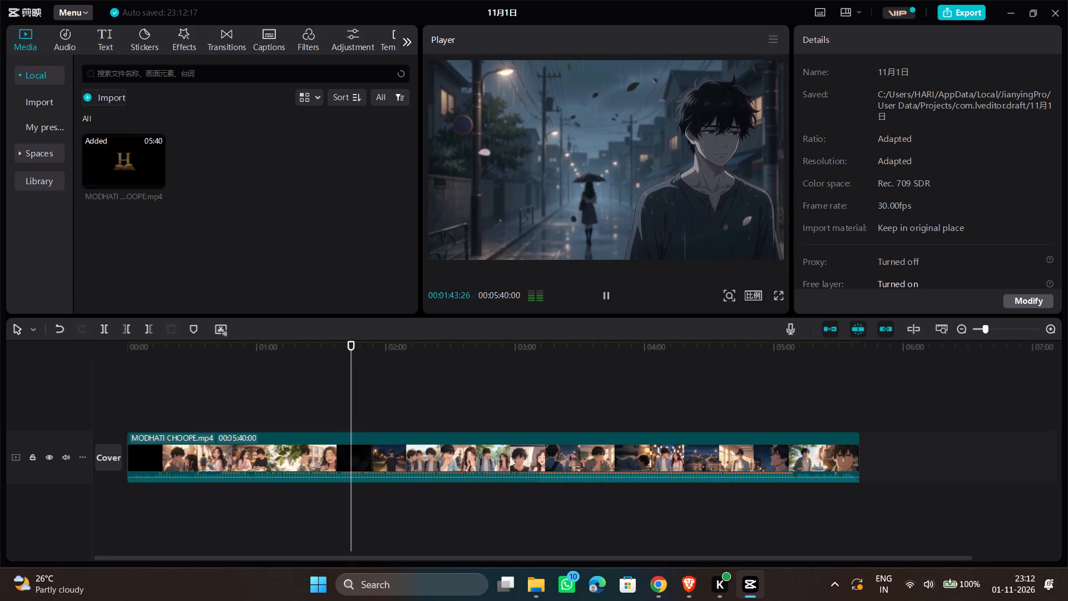
{"action": "left_click", "coordinate": [321, 392]}
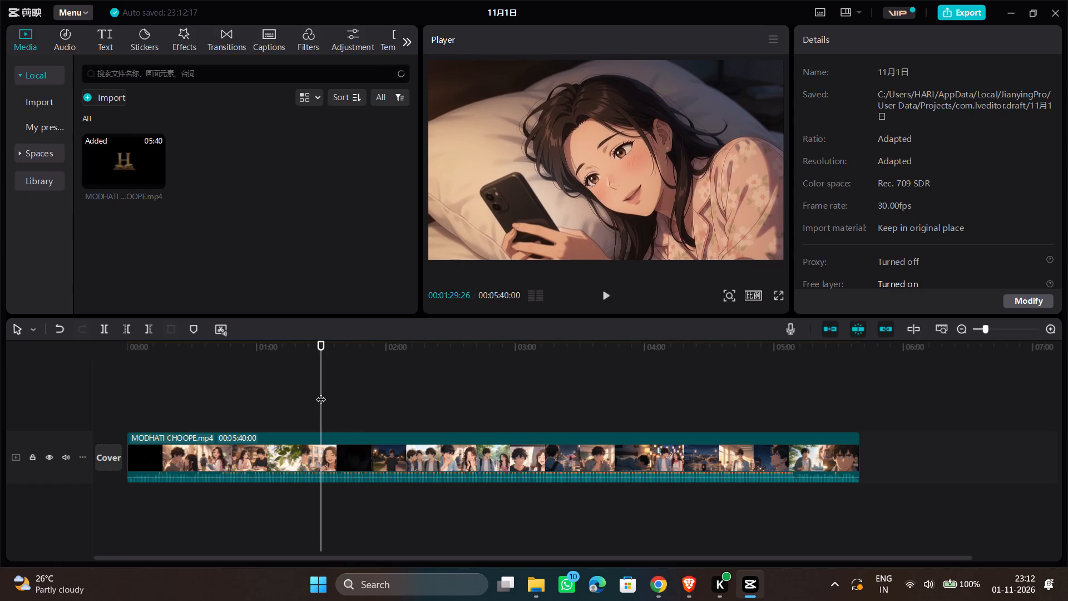
{"action": "key", "text": "space"}
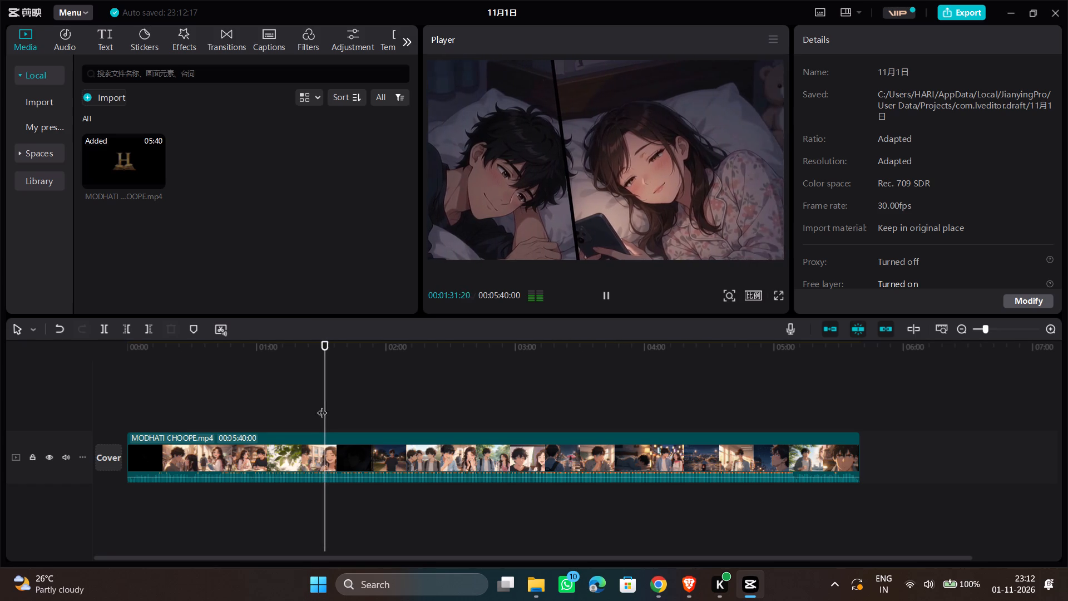
Split the MODHATI CHOOPE clip at 00:01:19:24 and delete the part before the cut.
{"action": "left_click", "coordinate": [297, 401]}
{"action": "key", "text": "space"}
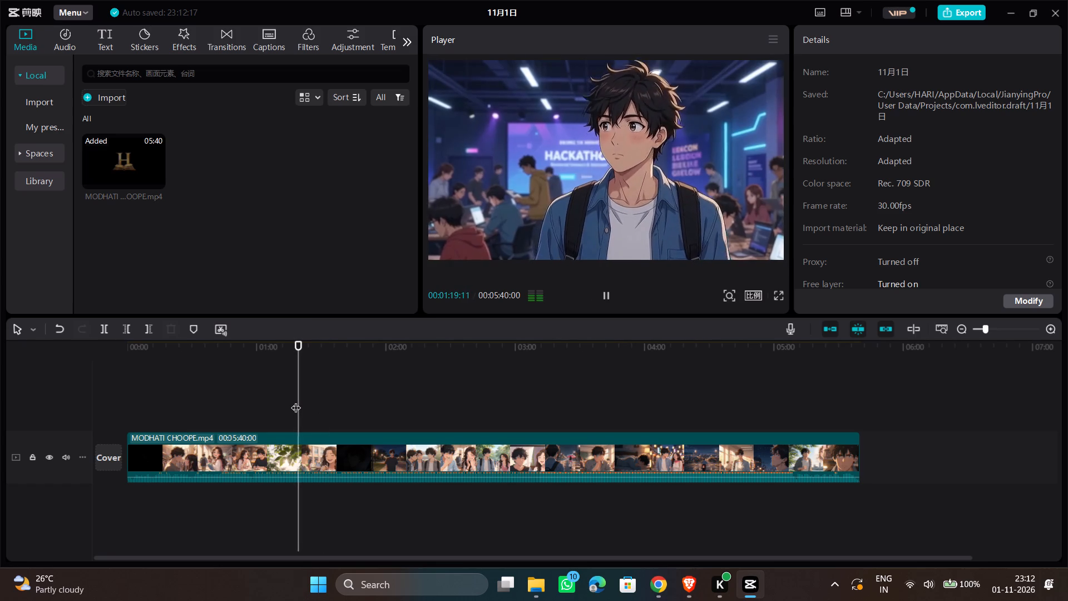
{"action": "key", "text": "space"}
{"action": "key", "text": "b"}
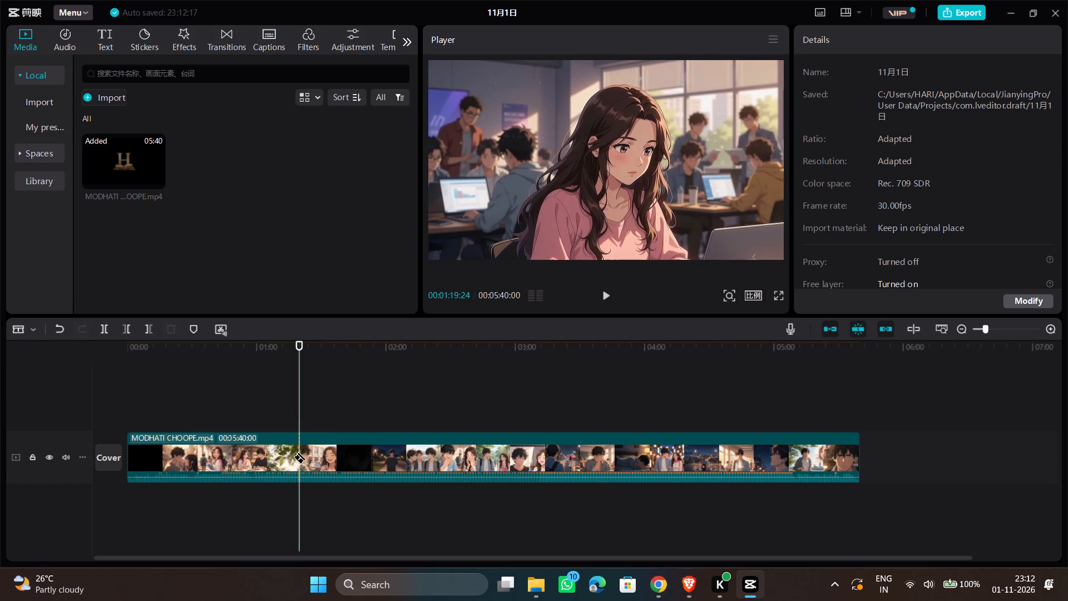
{"action": "left_click", "coordinate": [300, 451]}
{"action": "key", "text": "a"}
{"action": "left_click", "coordinate": [270, 452]}
{"action": "key", "text": "Delete"}
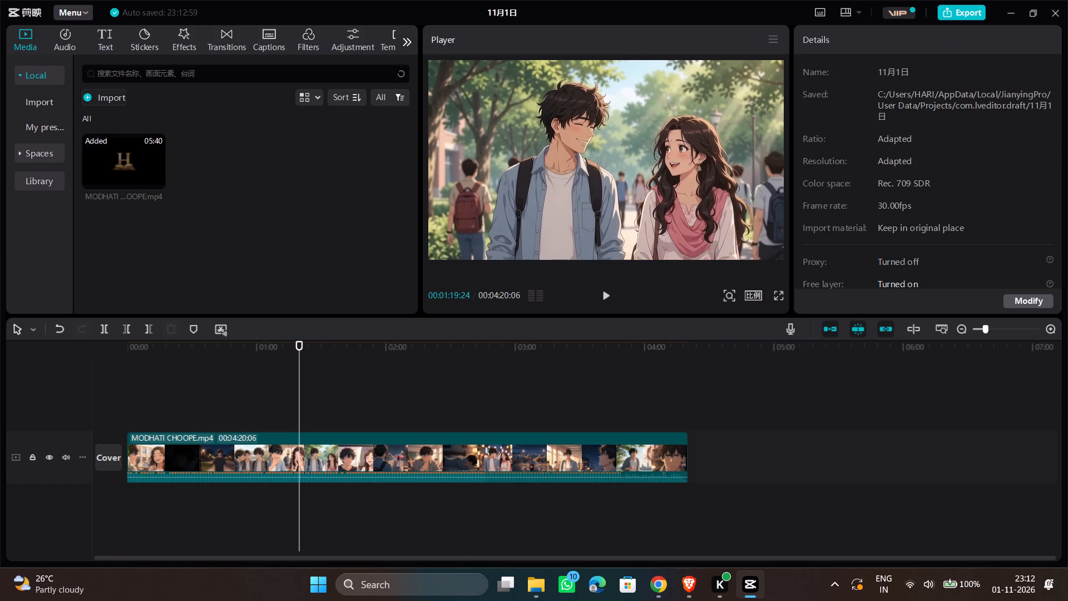
Play the remaining clip from about 22 seconds onward to look for the frame where the excerpt should end.
{"action": "left_click", "coordinate": [139, 398]}
{"action": "left_click_drag", "start_coordinate": [139, 398], "coordinate": [176, 409]}
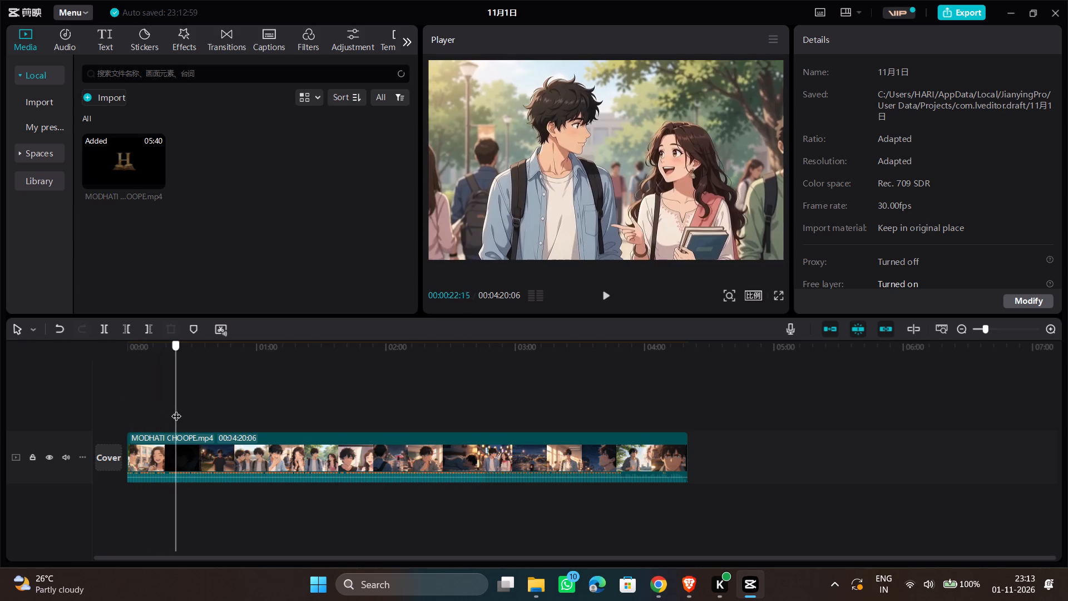
{"action": "left_click_drag", "start_coordinate": [176, 409], "coordinate": [177, 410]}
{"action": "key", "text": "space"}
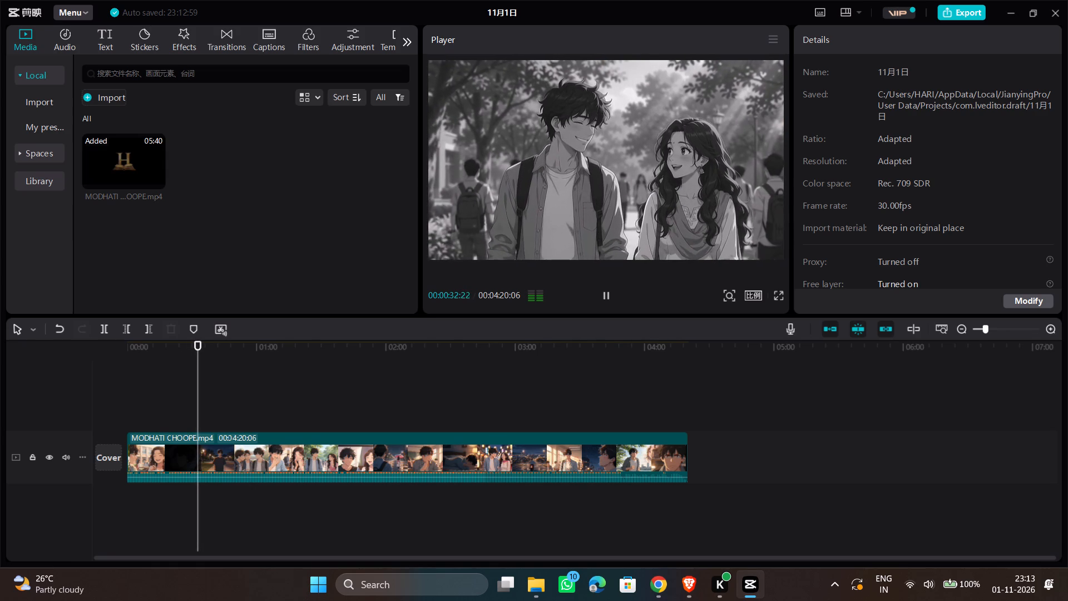
{"action": "key", "text": "space"}
{"action": "key", "text": "space"}
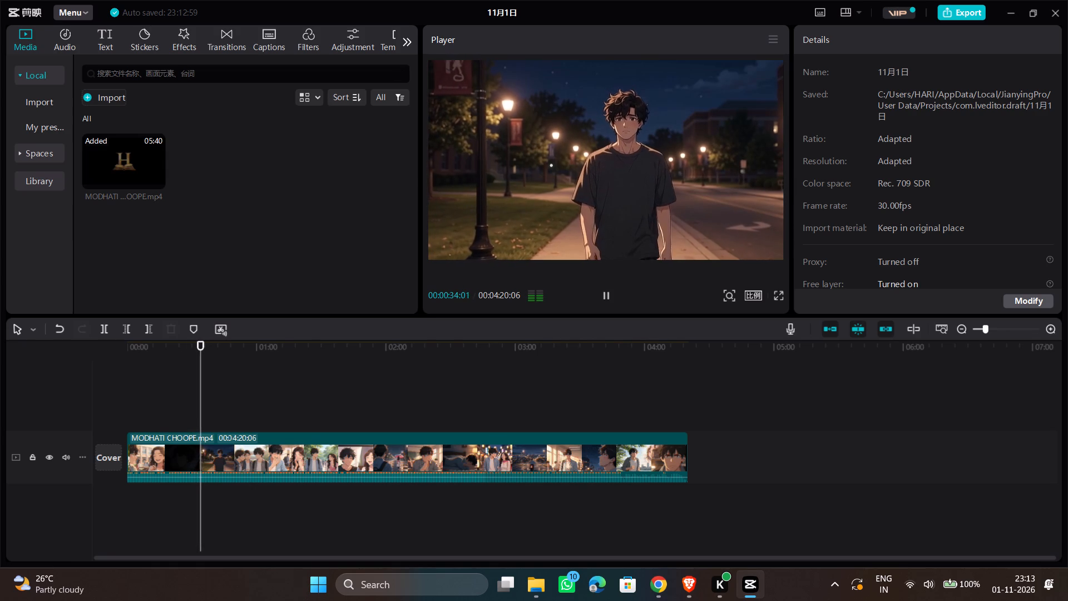
{"action": "scroll", "coordinate": [195, 444], "scroll_direction": "up", "scroll_amount": 3, "text": "ctrl"}
{"action": "scroll", "coordinate": [195, 444], "scroll_direction": "down", "scroll_amount": 1, "text": "ctrl"}
{"action": "scroll", "coordinate": [195, 444], "scroll_direction": "up", "scroll_amount": 1, "text": "ctrl"}
{"action": "scroll", "coordinate": [195, 444], "scroll_direction": "down", "scroll_amount": 1, "text": "ctrl"}
{"action": "scroll", "coordinate": [195, 444], "scroll_direction": "up", "scroll_amount": 2, "text": "ctrl"}
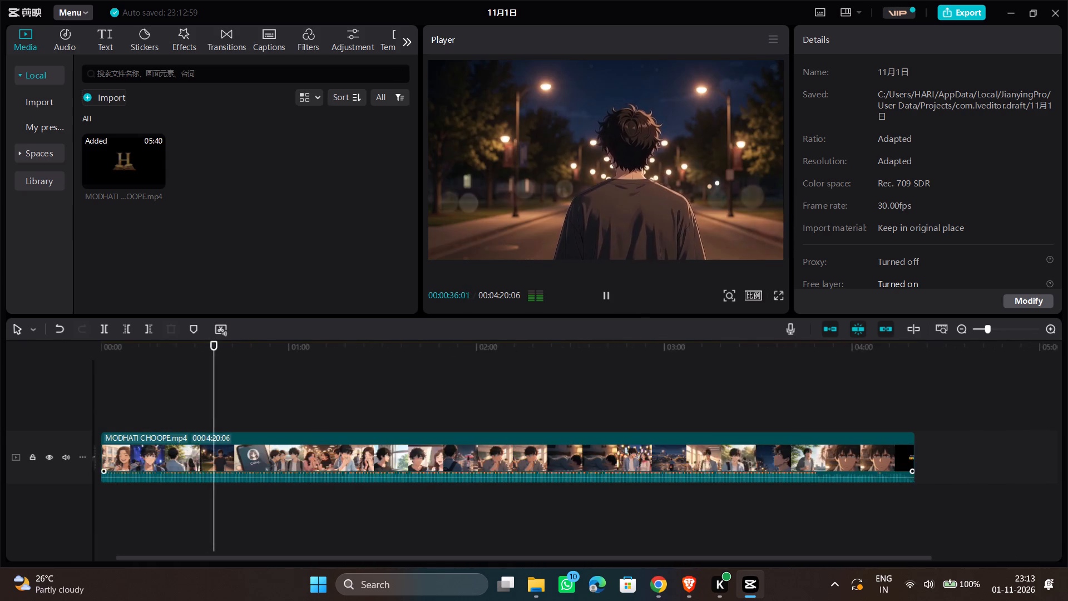
{"action": "scroll", "coordinate": [195, 444], "scroll_direction": "up", "scroll_amount": 4, "text": "ctrl"}
{"action": "scroll", "coordinate": [195, 444], "scroll_direction": "down", "scroll_amount": 1, "text": "ctrl"}
{"action": "scroll", "coordinate": [195, 444], "scroll_direction": "up", "scroll_amount": 3, "text": "ctrl"}
{"action": "scroll", "coordinate": [195, 444], "scroll_direction": "down", "scroll_amount": 1, "text": "ctrl"}
{"action": "scroll", "coordinate": [195, 444], "scroll_direction": "up", "scroll_amount": 2, "text": "ctrl"}
{"action": "scroll", "coordinate": [195, 444], "scroll_direction": "down", "scroll_amount": 1, "text": "ctrl"}
{"action": "scroll", "coordinate": [195, 444], "scroll_direction": "up", "scroll_amount": 2, "text": "ctrl"}
{"action": "scroll", "coordinate": [195, 444], "scroll_direction": "down", "scroll_amount": 1, "text": "ctrl"}
{"action": "scroll", "coordinate": [195, 444], "scroll_direction": "up", "scroll_amount": 5, "text": "ctrl"}
{"action": "scroll", "coordinate": [195, 444], "scroll_direction": "right", "scroll_amount": 4}
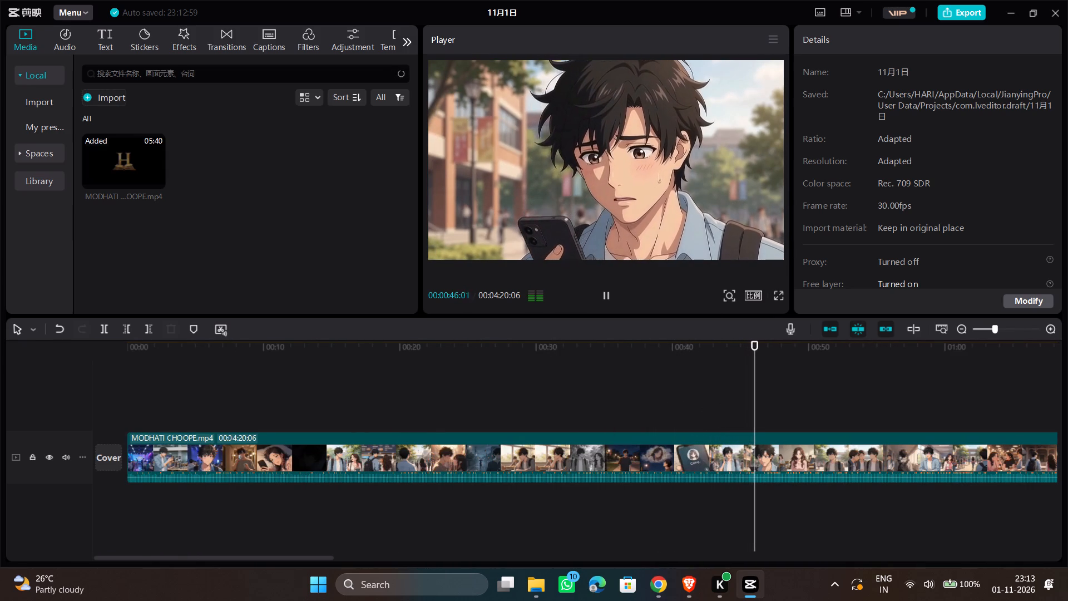
Split the clip at 00:00:47:20 and delete everything after the cut.
{"action": "key", "text": "space"}
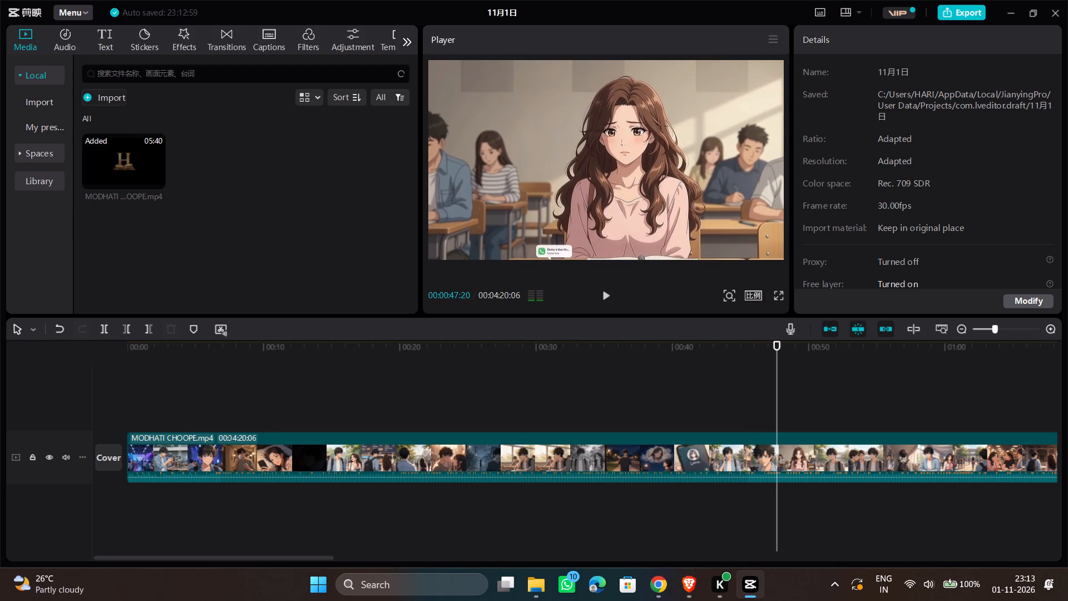
{"action": "key", "text": "b"}
{"action": "left_click", "coordinate": [779, 455]}
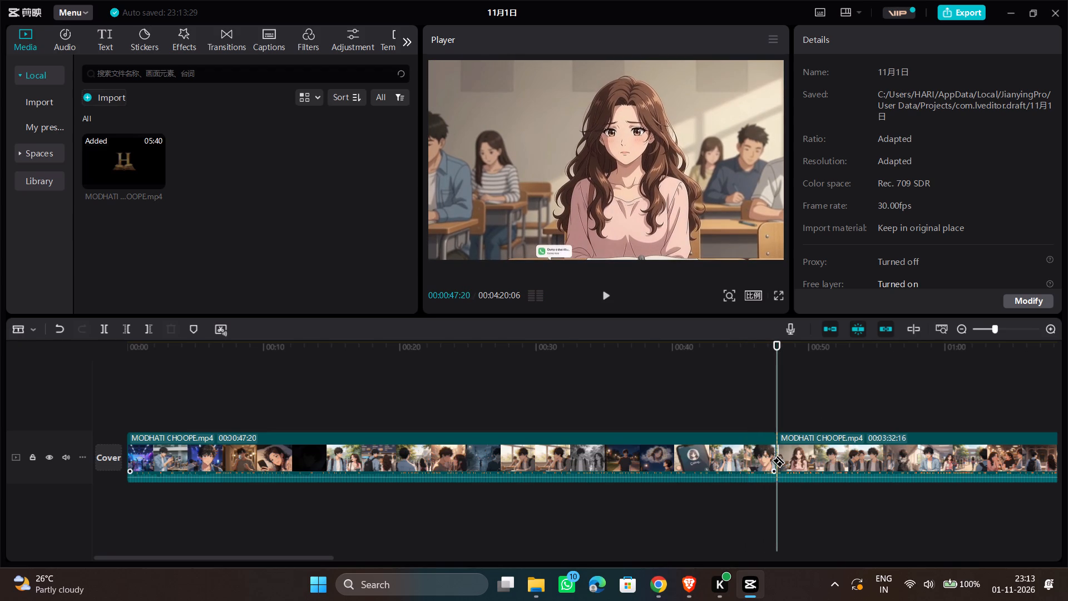
{"action": "key", "text": "a"}
{"action": "left_click", "coordinate": [814, 450]}
{"action": "key", "text": "Delete"}
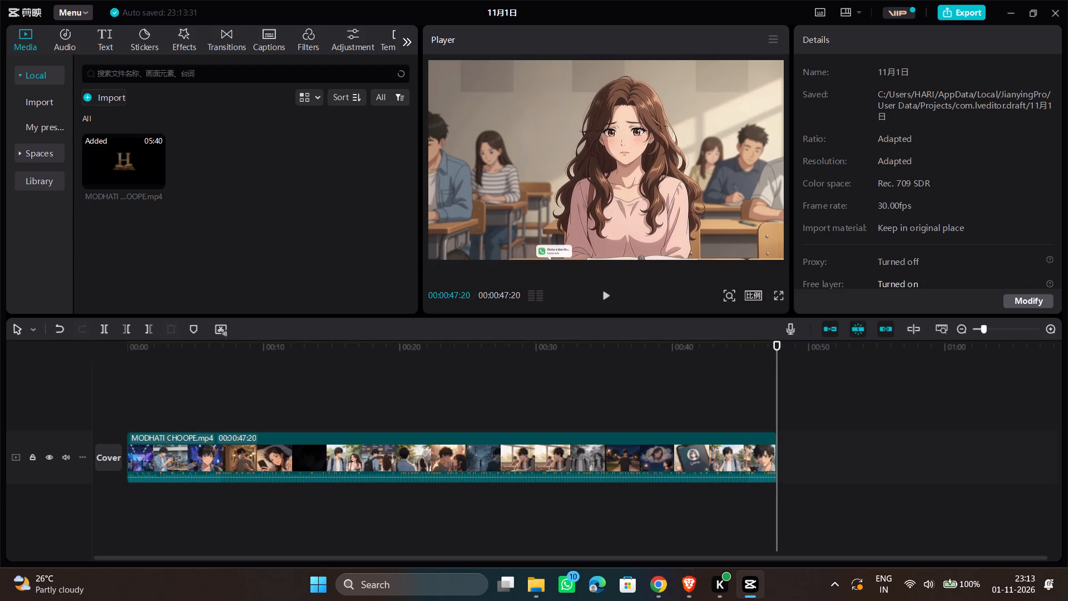
Extract the audio of the trimmed MODHATI CHOOPE clip onto its own track.
{"action": "left_click", "coordinate": [280, 458]}
{"action": "right_click", "coordinate": [280, 458]}
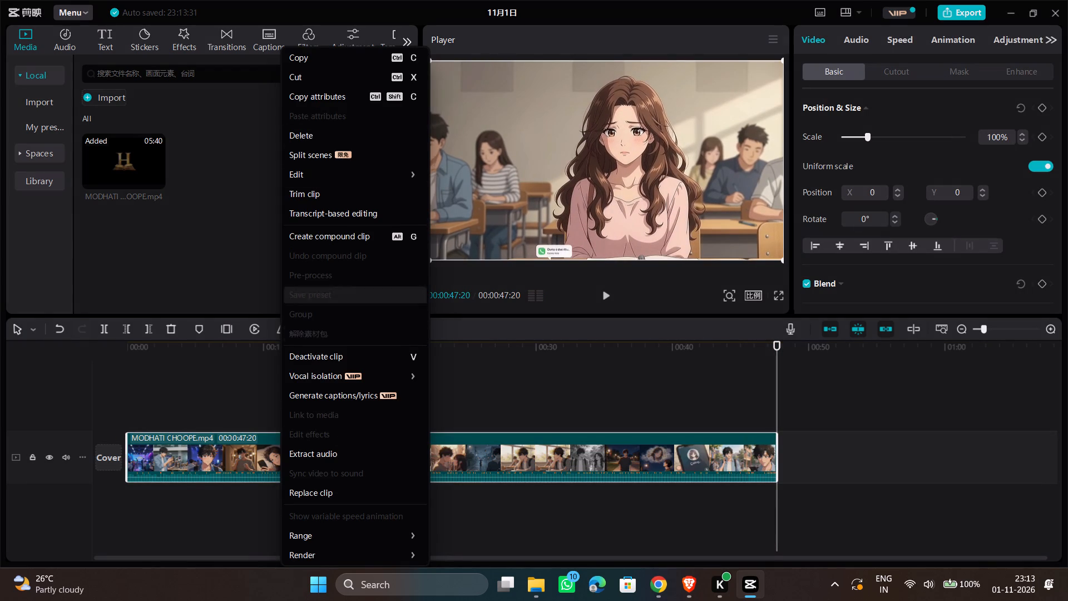
{"action": "left_click", "coordinate": [351, 457]}
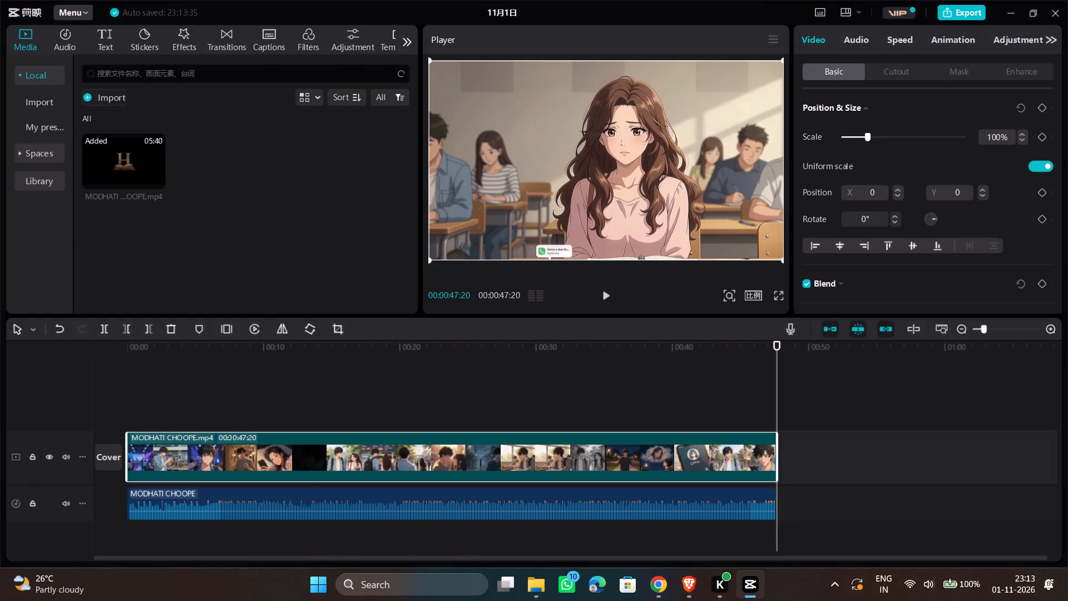
Preview the opening seconds and set the project's aspect ratio to 9:16.
{"action": "left_click", "coordinate": [199, 364]}
{"action": "left_click", "coordinate": [189, 380]}
{"action": "left_click", "coordinate": [177, 379]}
{"action": "key", "text": "space"}
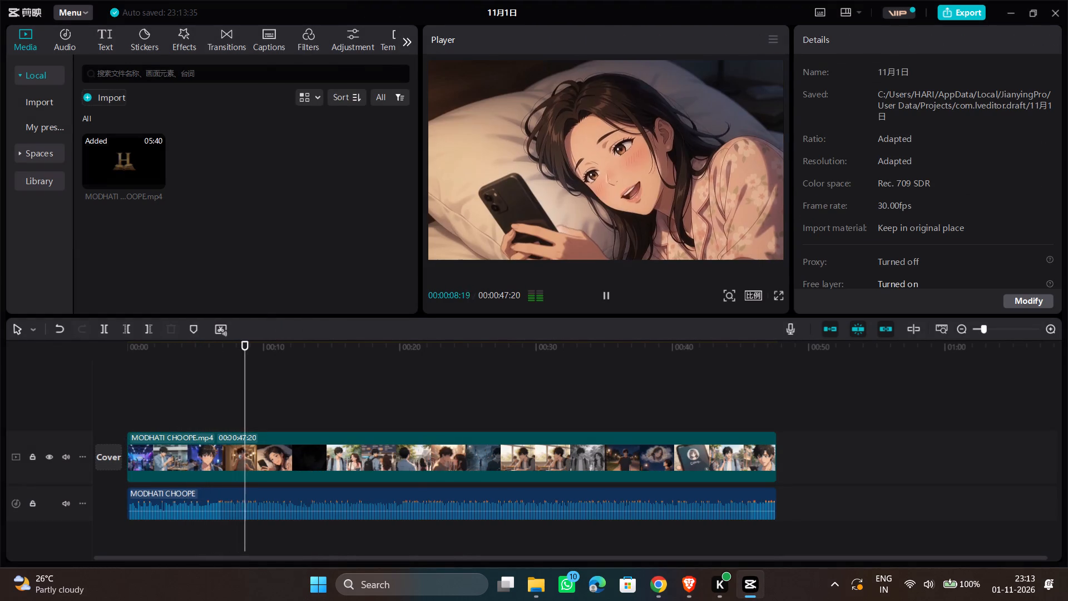
{"action": "key", "text": "space"}
{"action": "left_click", "coordinate": [750, 290]}
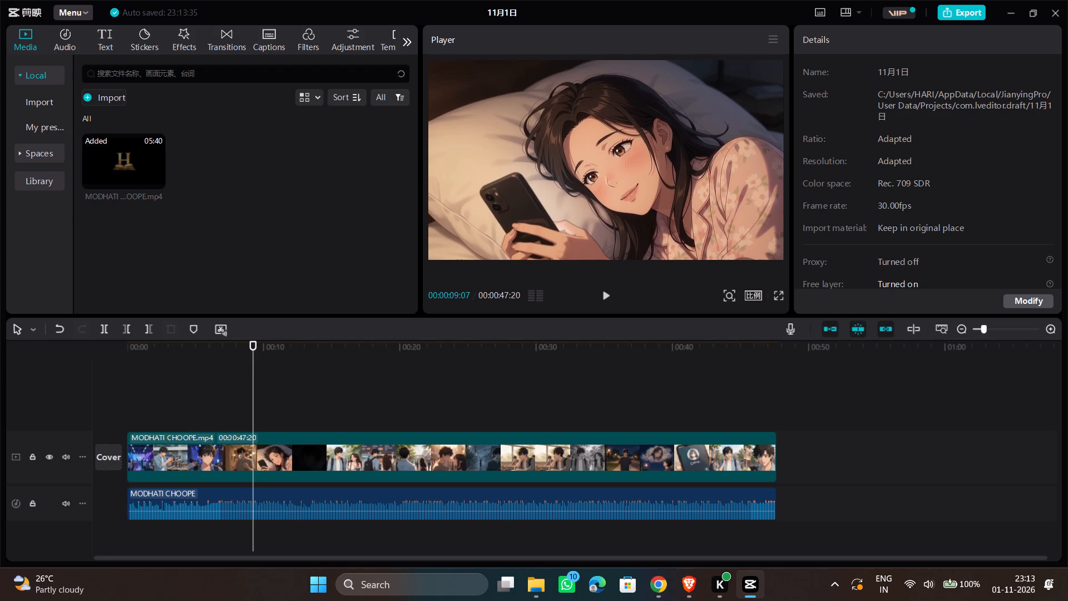
{"action": "left_click", "coordinate": [749, 300]}
{"action": "left_click", "coordinate": [806, 458]}
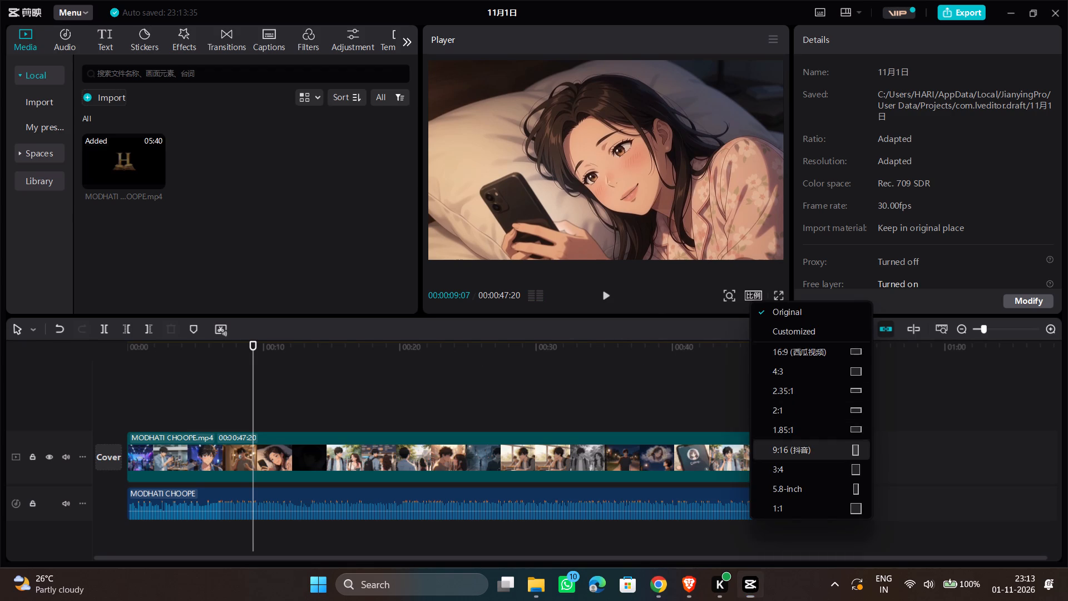
Switch the editor workspace to the Vertical layout.
{"action": "left_click", "coordinate": [852, 7]}
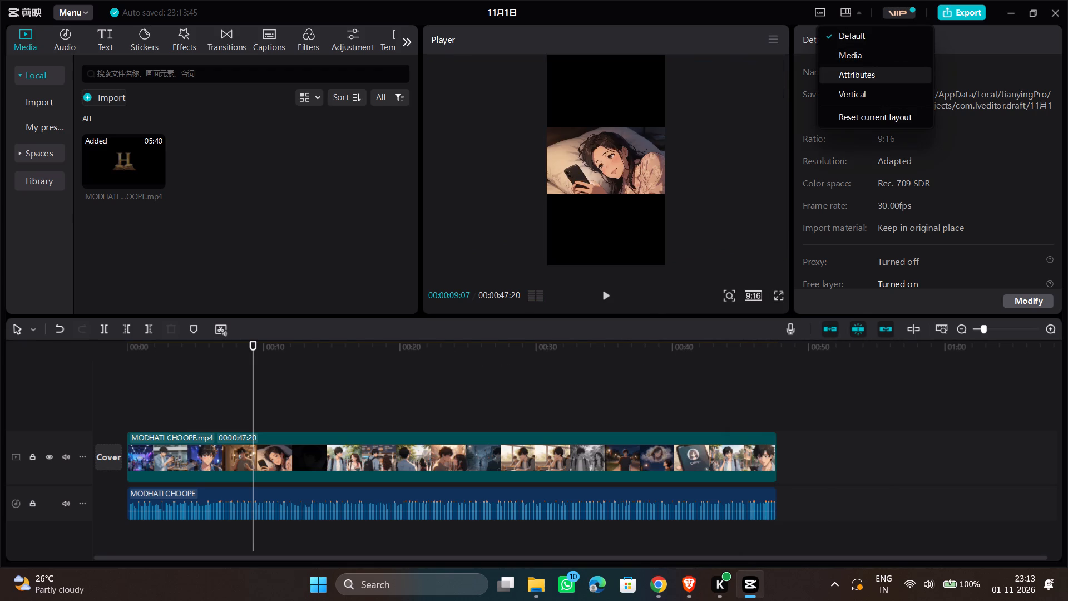
{"action": "left_click", "coordinate": [851, 94]}
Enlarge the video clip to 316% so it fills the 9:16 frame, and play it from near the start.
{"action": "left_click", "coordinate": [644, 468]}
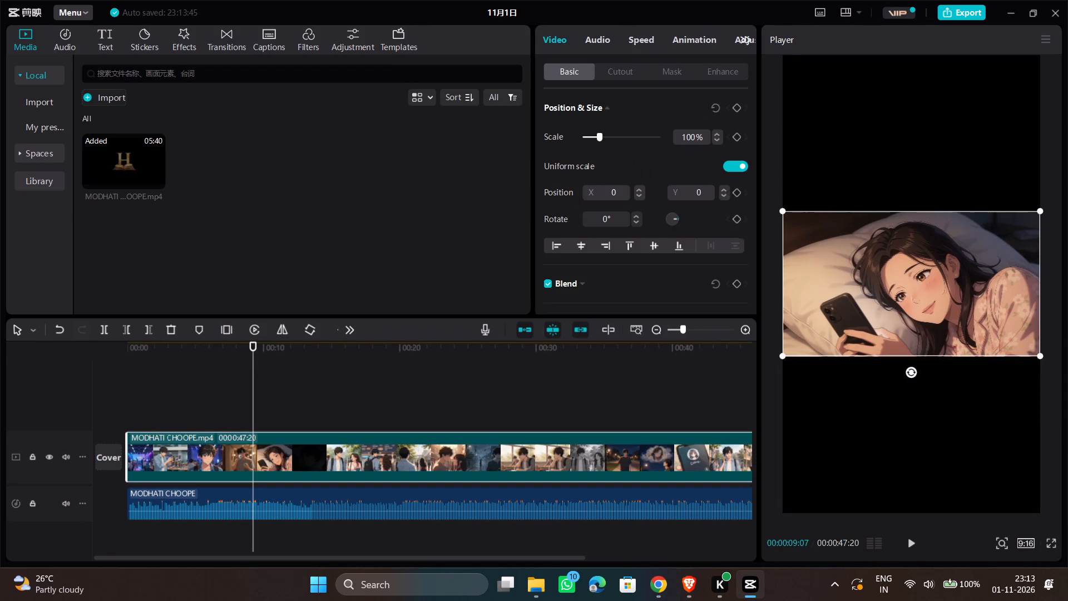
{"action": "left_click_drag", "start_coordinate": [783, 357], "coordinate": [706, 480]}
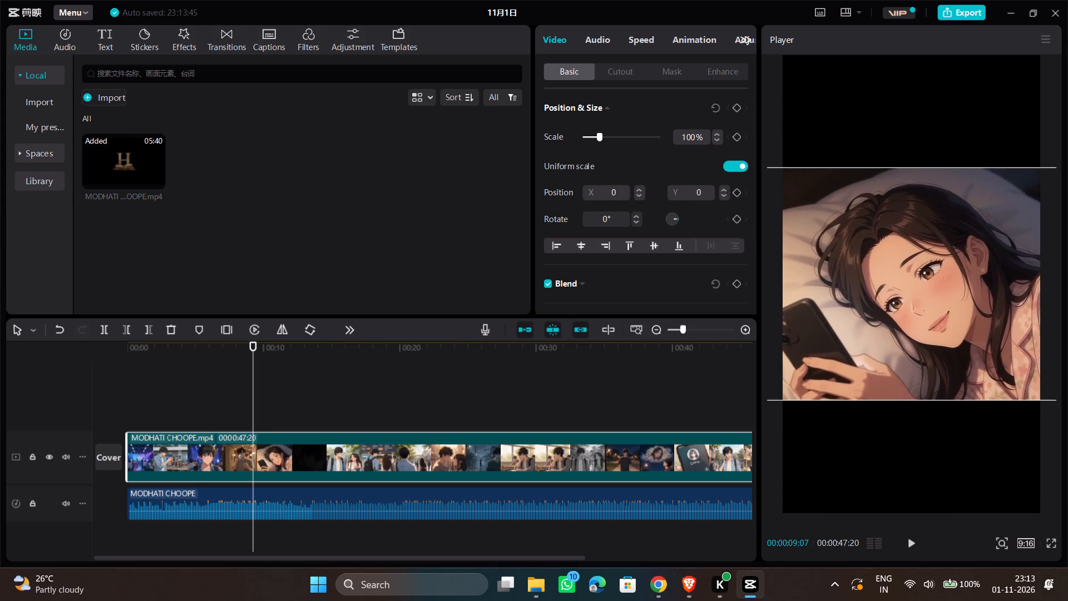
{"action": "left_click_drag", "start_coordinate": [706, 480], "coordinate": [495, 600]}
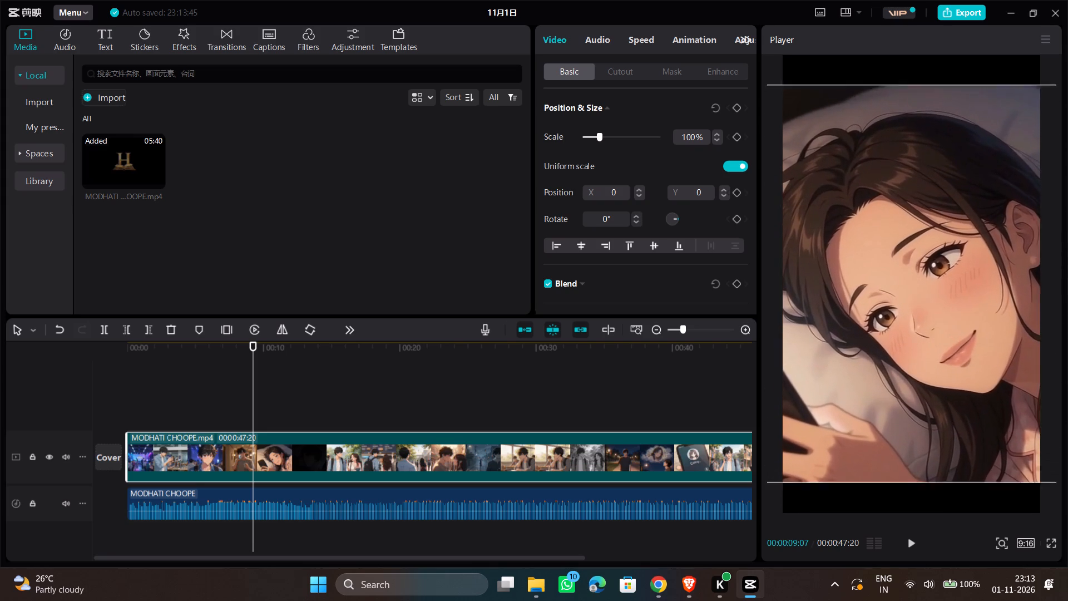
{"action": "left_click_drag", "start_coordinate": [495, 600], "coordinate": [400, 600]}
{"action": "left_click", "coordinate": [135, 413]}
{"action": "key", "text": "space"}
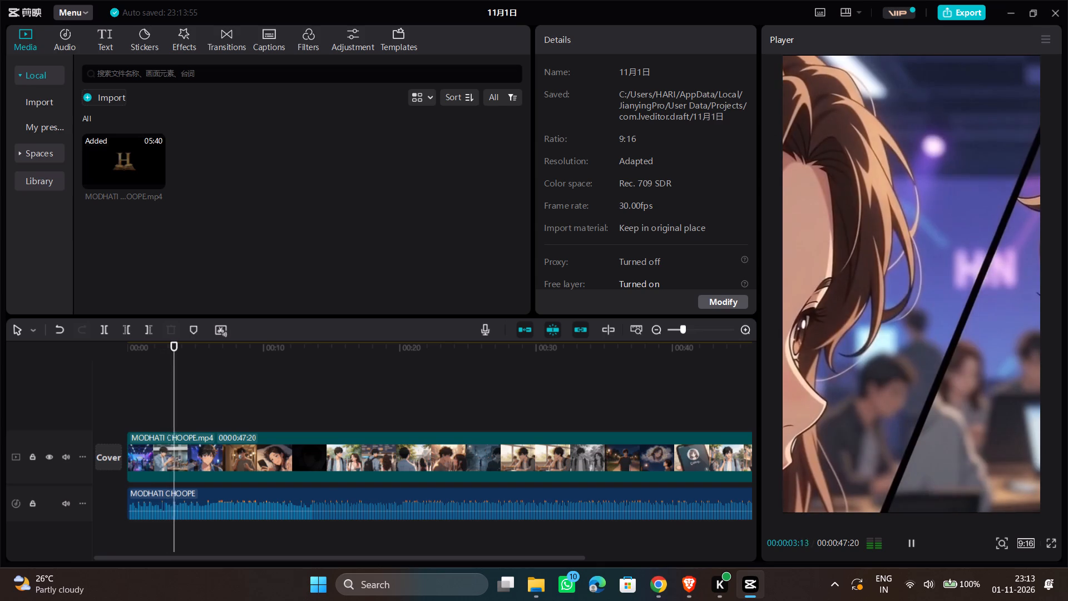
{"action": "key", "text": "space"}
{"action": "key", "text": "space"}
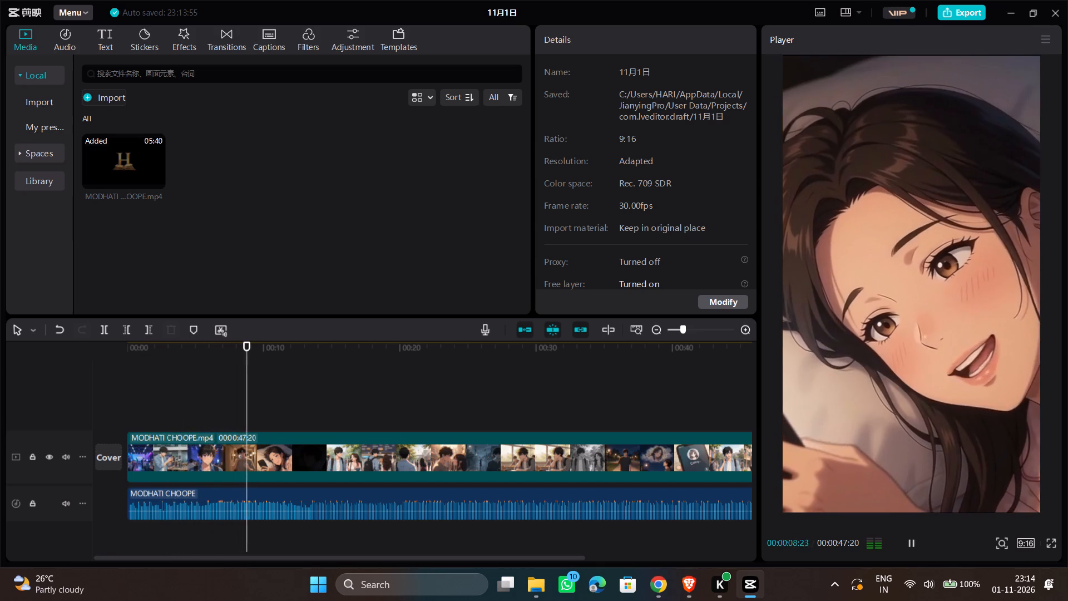
Scale the video clip to 151% and centre it in the 9:16 frame at position X 0, Y 0.
{"action": "left_click", "coordinate": [657, 457]}
{"action": "key", "text": "space"}
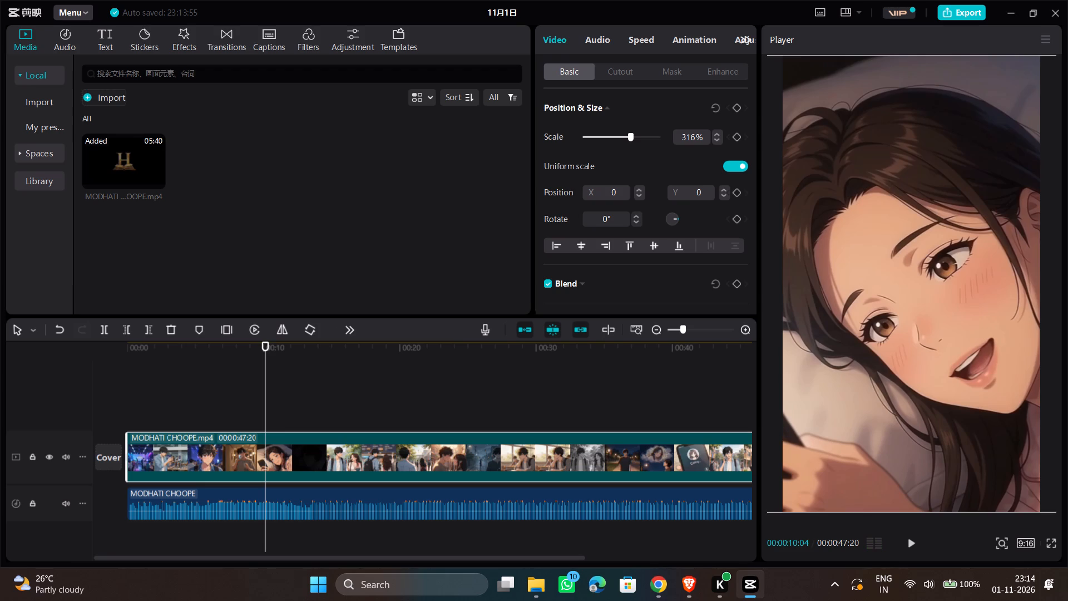
{"action": "left_click_drag", "start_coordinate": [877, 151], "coordinate": [1067, 225]}
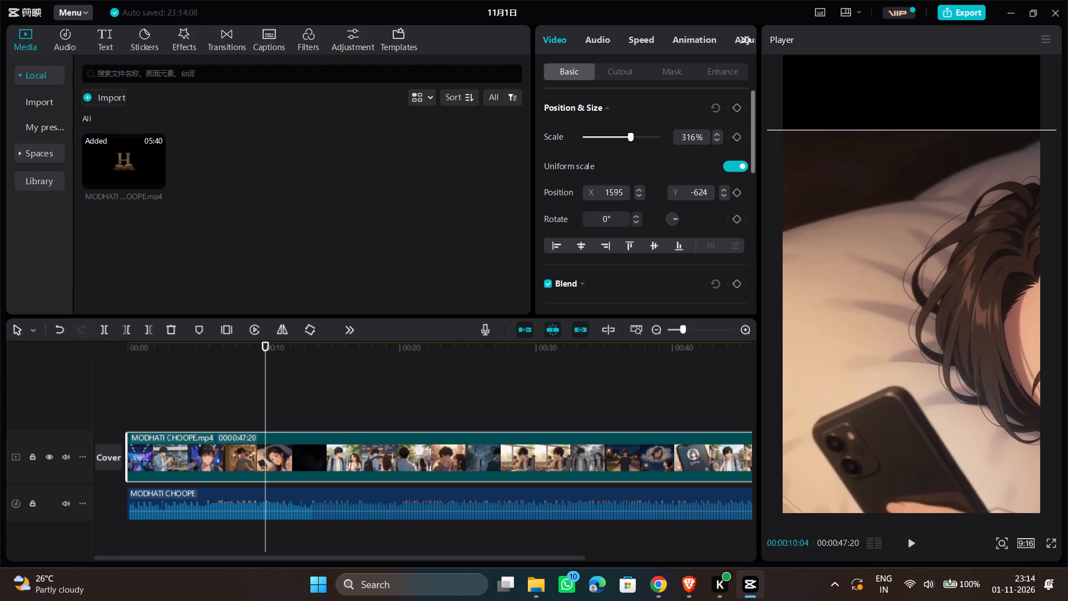
{"action": "left_click", "coordinate": [599, 136]}
{"action": "left_click_drag", "start_coordinate": [1008, 352], "coordinate": [808, 263]}
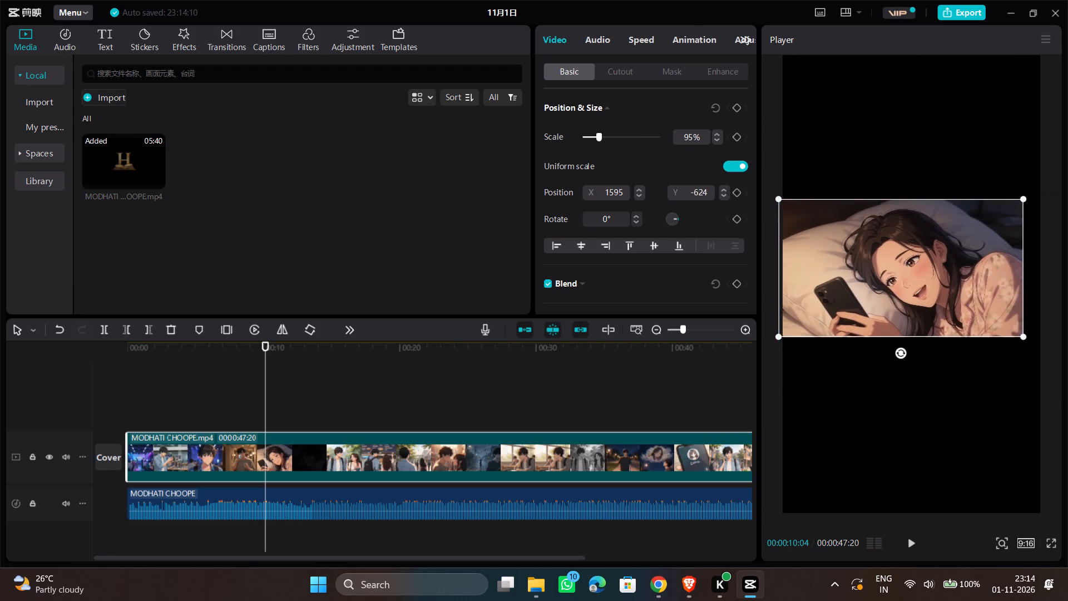
{"action": "left_click_drag", "start_coordinate": [808, 263], "coordinate": [815, 275]}
{"action": "left_click_drag", "start_coordinate": [784, 212], "coordinate": [660, 186]}
{"action": "left_click_drag", "start_coordinate": [825, 246], "coordinate": [838, 255]}
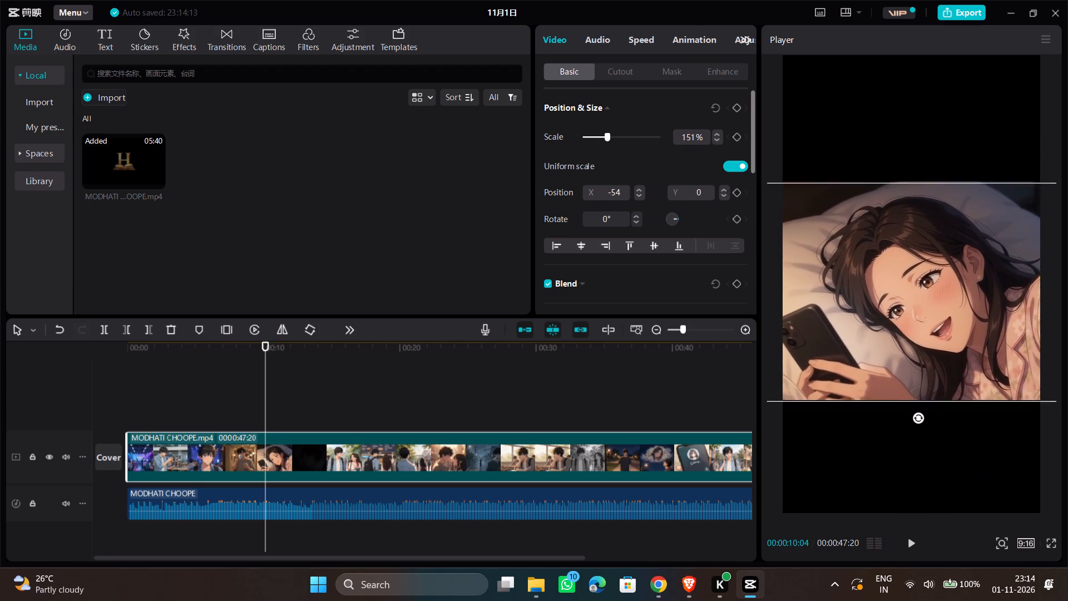
{"action": "left_click_drag", "start_coordinate": [838, 255], "coordinate": [840, 265]}
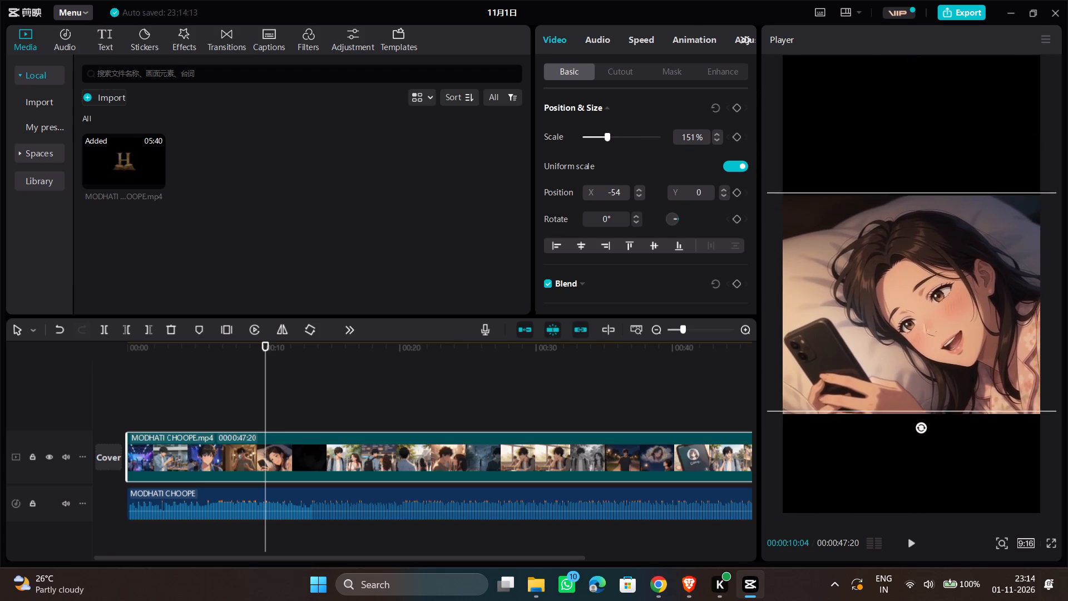
{"action": "left_click_drag", "start_coordinate": [840, 265], "coordinate": [835, 244]}
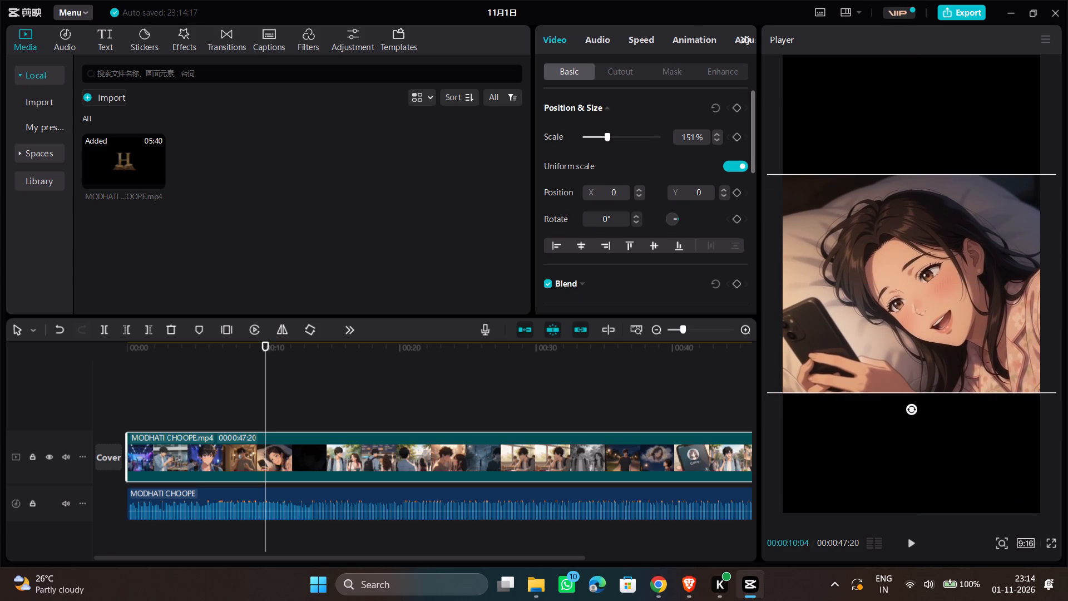
Play the opening seconds of the clip to find where the hackathon scene ends.
{"action": "left_click", "coordinate": [193, 388]}
{"action": "key", "text": "space"}
{"action": "triple_click", "coordinate": [147, 398]}
{"action": "key", "text": "space"}
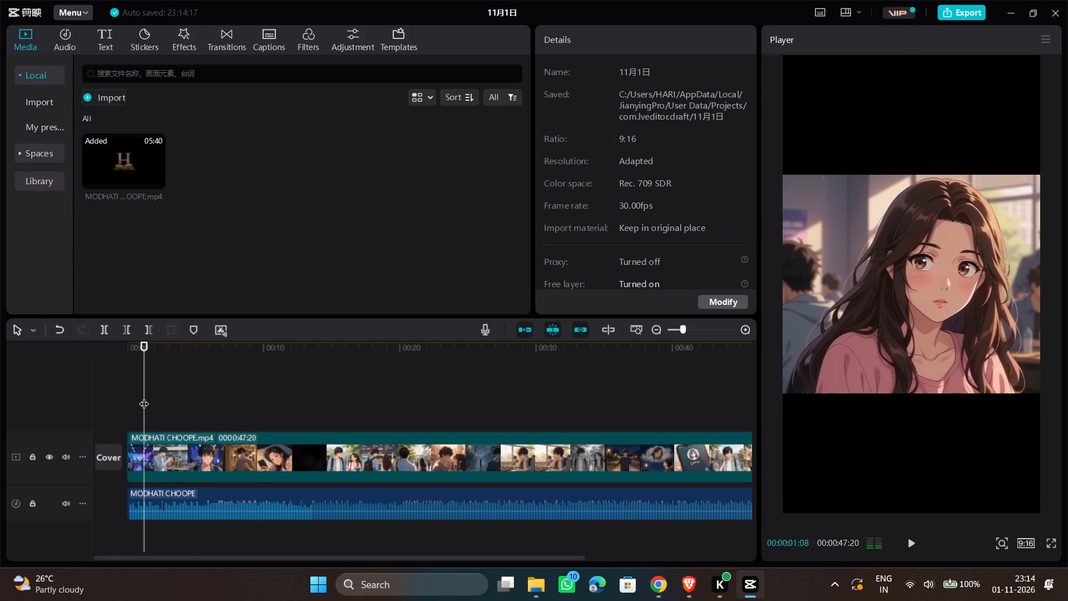
{"action": "key", "text": "space"}
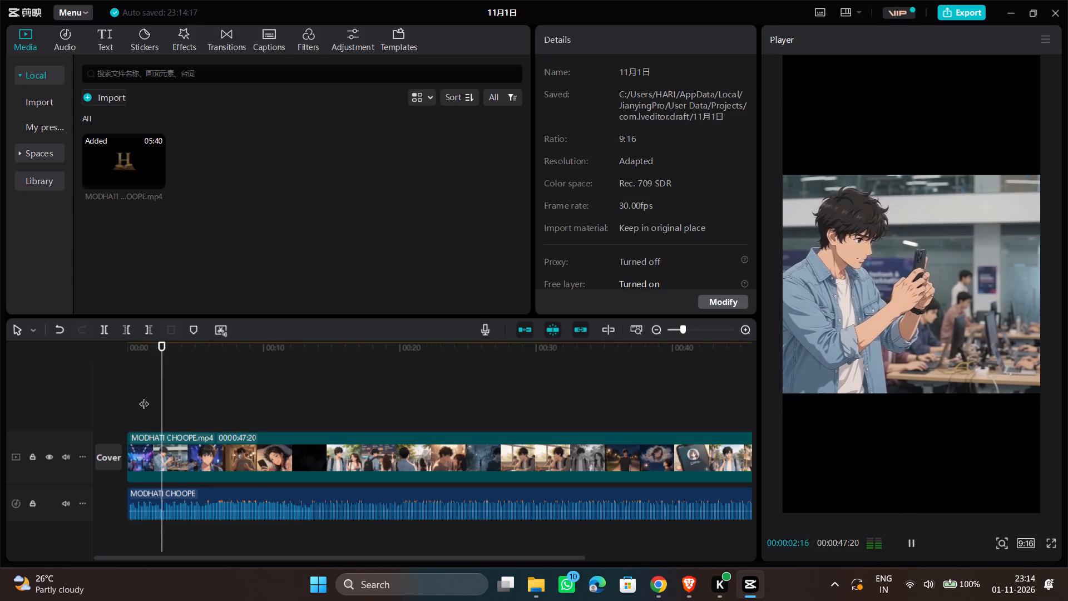
{"action": "left_click", "coordinate": [144, 397]}
{"action": "left_click_drag", "start_coordinate": [144, 397], "coordinate": [104, 393]}
{"action": "key", "text": "space"}
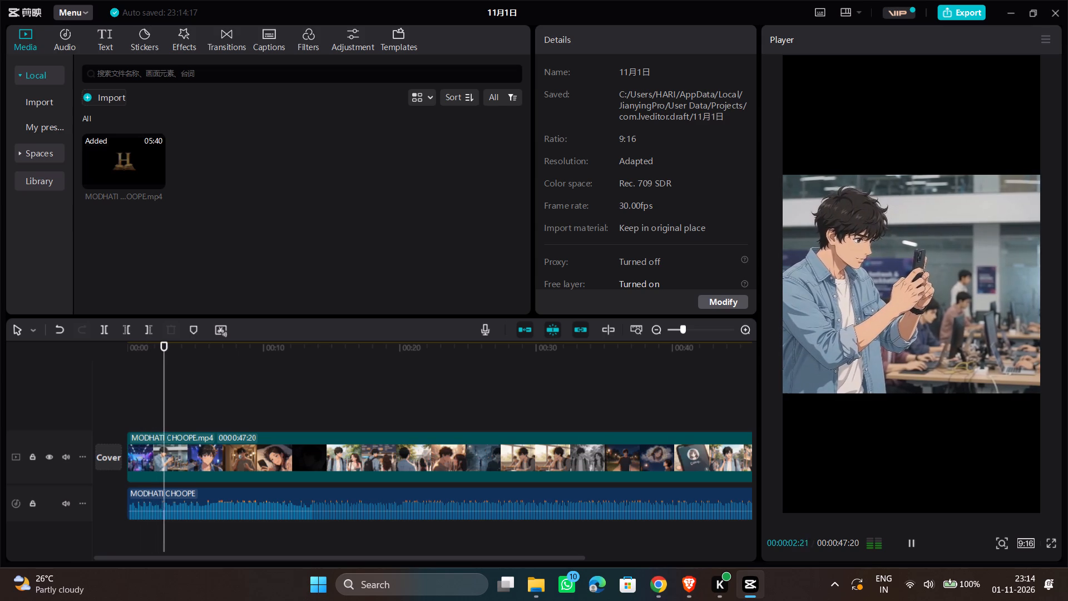
{"action": "key", "text": "space"}
{"action": "key", "text": "space"}
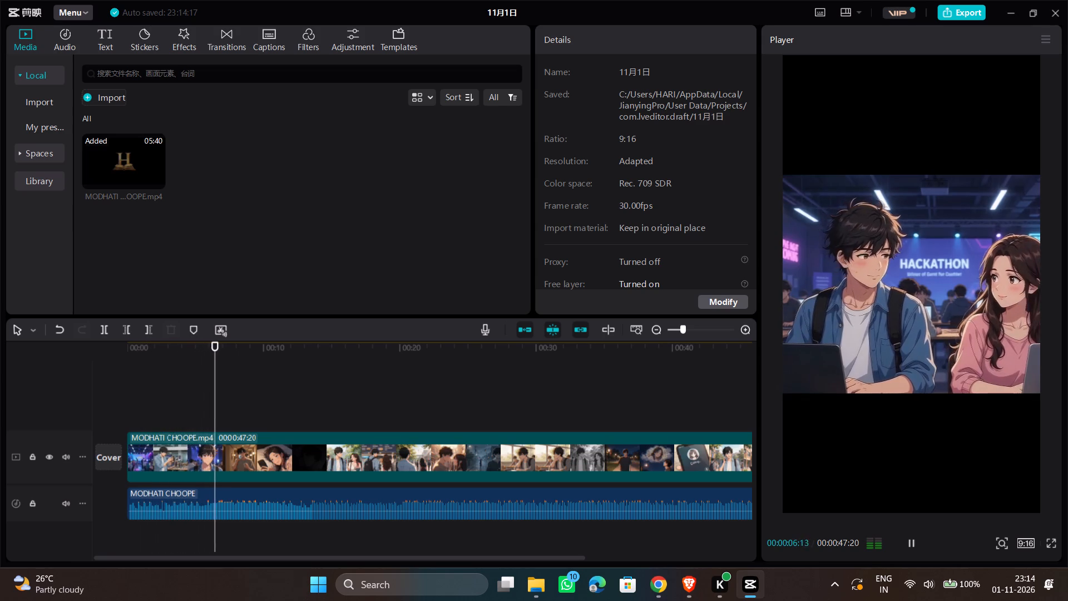
{"action": "key", "text": "space"}
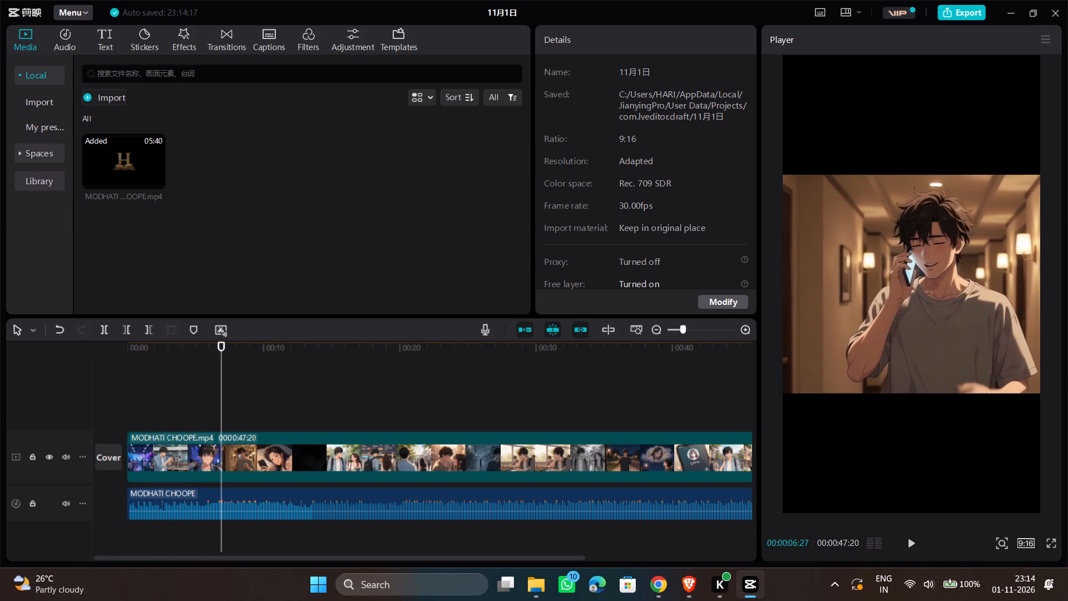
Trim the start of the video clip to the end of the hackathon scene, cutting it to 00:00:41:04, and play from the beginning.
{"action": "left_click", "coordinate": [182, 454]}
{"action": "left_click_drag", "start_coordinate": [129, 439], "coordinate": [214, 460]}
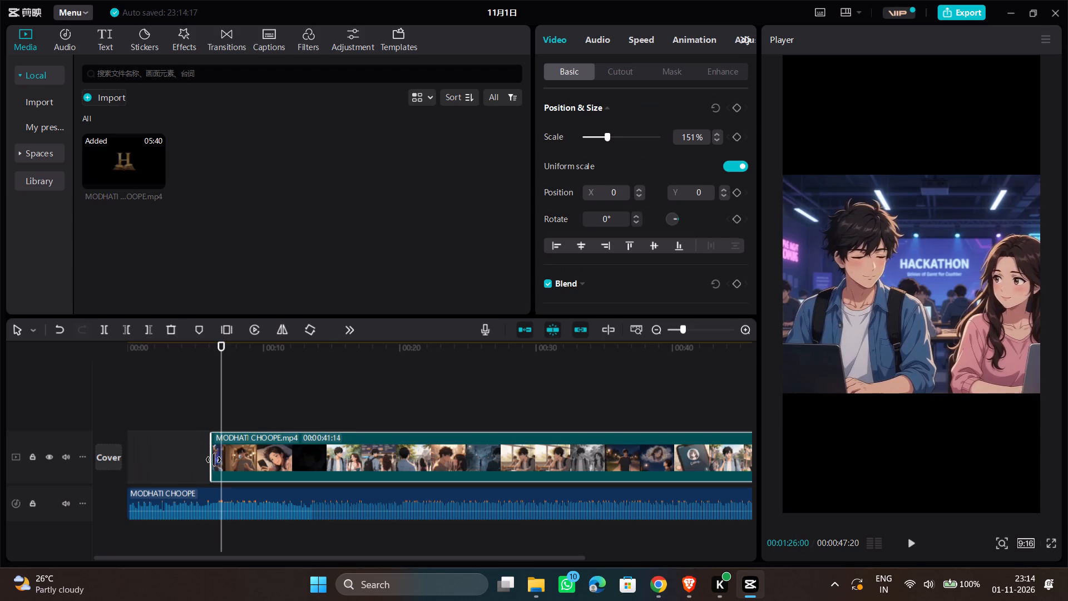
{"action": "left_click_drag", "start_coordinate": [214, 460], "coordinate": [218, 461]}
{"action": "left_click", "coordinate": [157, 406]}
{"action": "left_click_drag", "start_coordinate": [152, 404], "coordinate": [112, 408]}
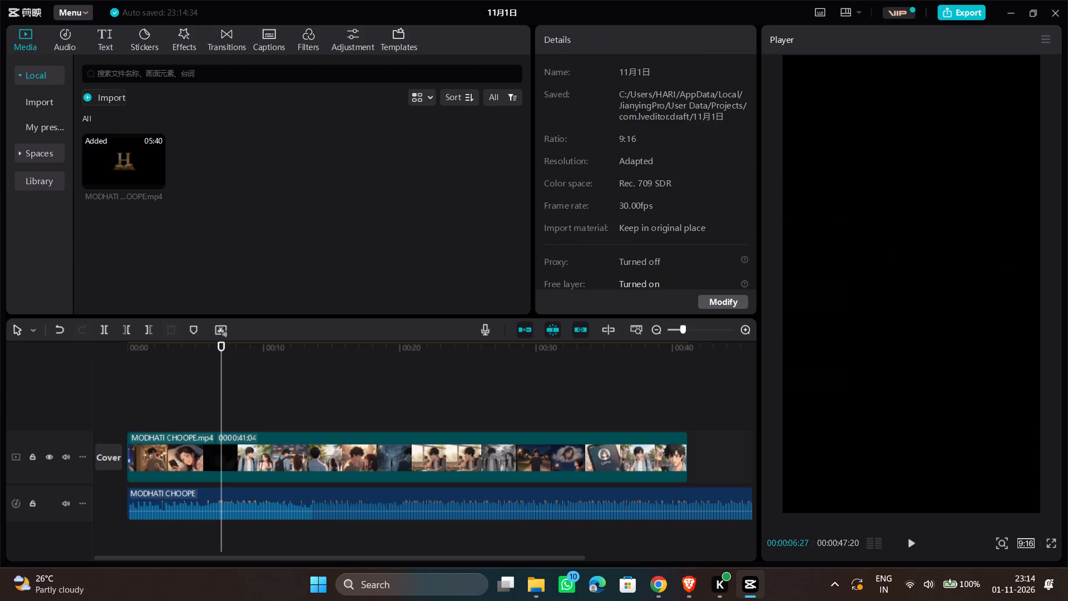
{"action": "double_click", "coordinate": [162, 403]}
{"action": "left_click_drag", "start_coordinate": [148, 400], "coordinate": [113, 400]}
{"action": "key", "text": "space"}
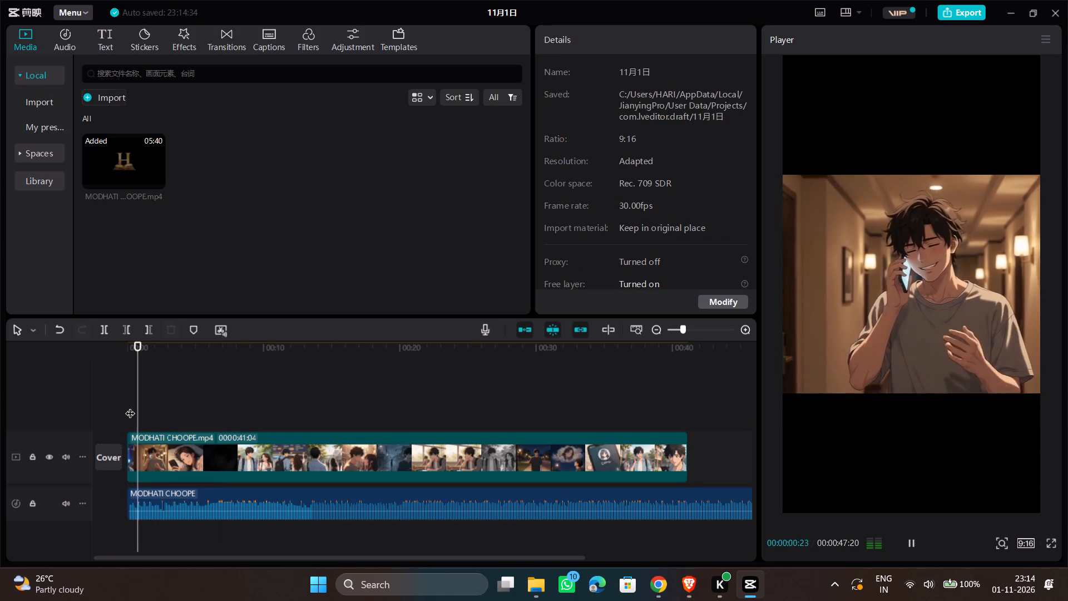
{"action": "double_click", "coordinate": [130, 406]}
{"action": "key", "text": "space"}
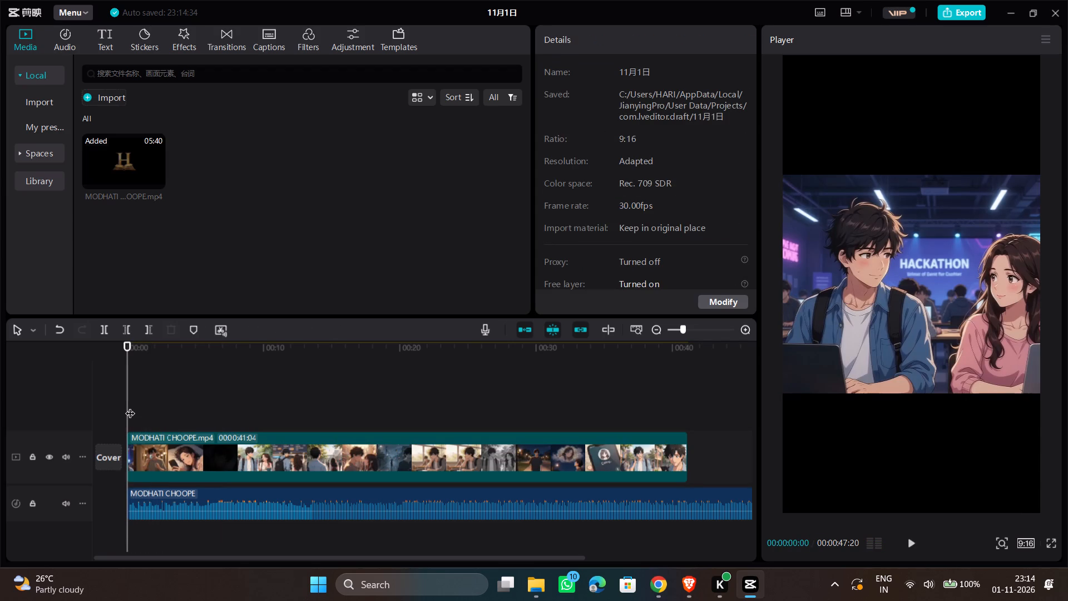
Undo the start trim, the clip scaling, the 9:16 ratio and the audio separation.
{"action": "key", "text": "ctrl+z"}
{"action": "key", "text": "ctrl+z"}
{"action": "key", "text": "ctrl+z"}
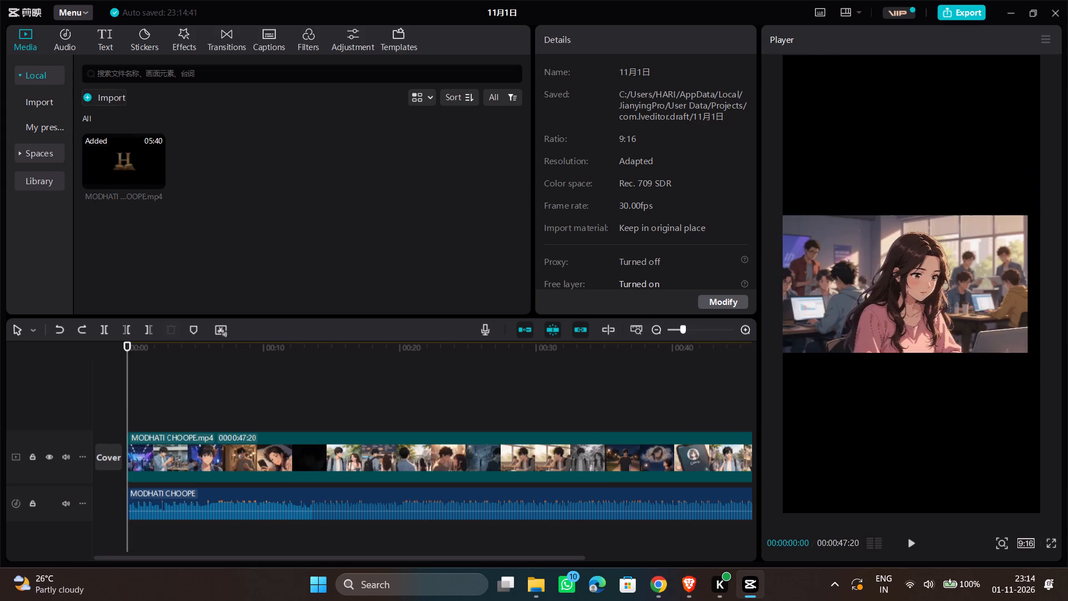
{"action": "key", "text": "ctrl+z"}
{"action": "key", "text": "ctrl+z"}
{"action": "key", "text": "ctrl+z"}
{"action": "key", "text": "ctrl+z"}
{"action": "key", "text": "ctrl+z"}
{"action": "key", "text": "ctrl+z"}
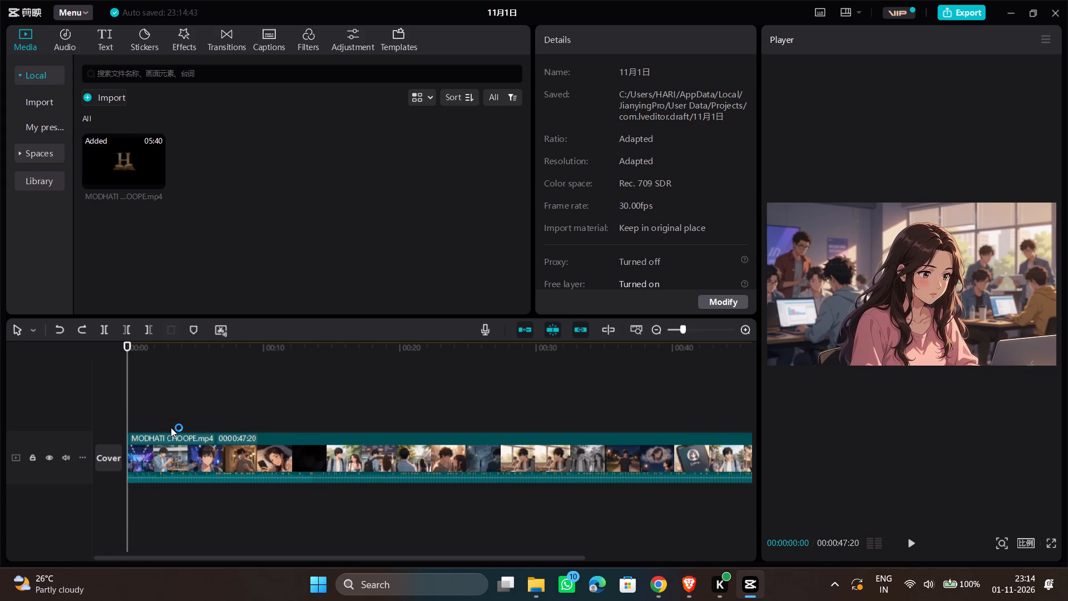
Set the project's aspect ratio to 9:16 and enlarge the video clip to 182%.
{"action": "left_click", "coordinate": [128, 415]}
{"action": "key", "text": "space"}
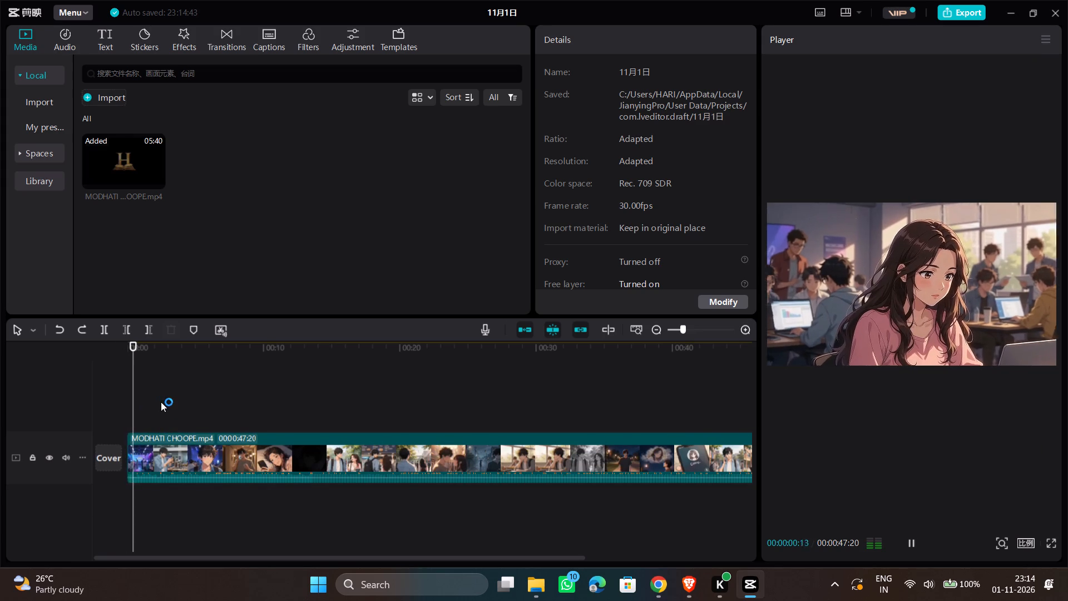
{"action": "key", "text": "space"}
{"action": "left_click", "coordinate": [324, 447]}
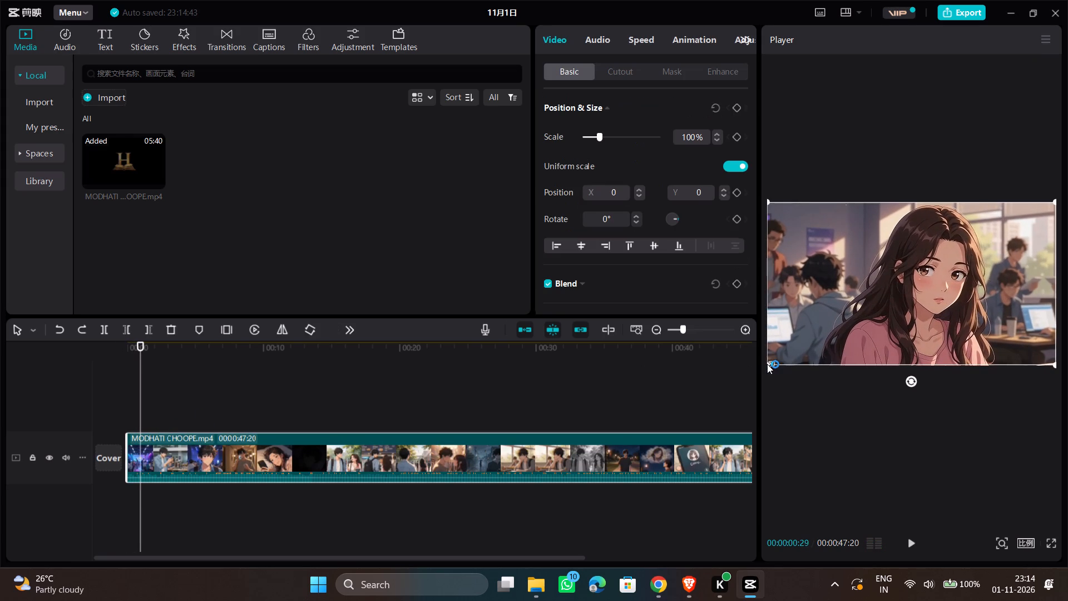
{"action": "left_click", "coordinate": [1019, 544]}
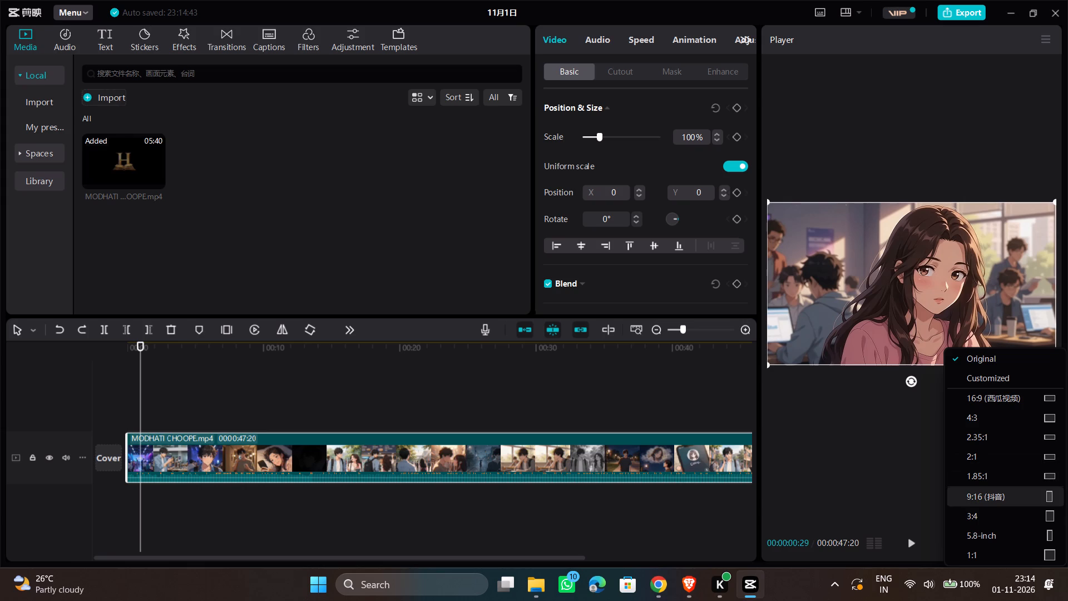
{"action": "left_click", "coordinate": [998, 504]}
{"action": "left_click_drag", "start_coordinate": [785, 354], "coordinate": [680, 509]}
Trim the start of the video clip to the end of the hackathon scene at about 00:00:06:17, shortening it to 00:00:41:03.
{"action": "left_click", "coordinate": [137, 410]}
{"action": "left_click_drag", "start_coordinate": [137, 410], "coordinate": [169, 411]}
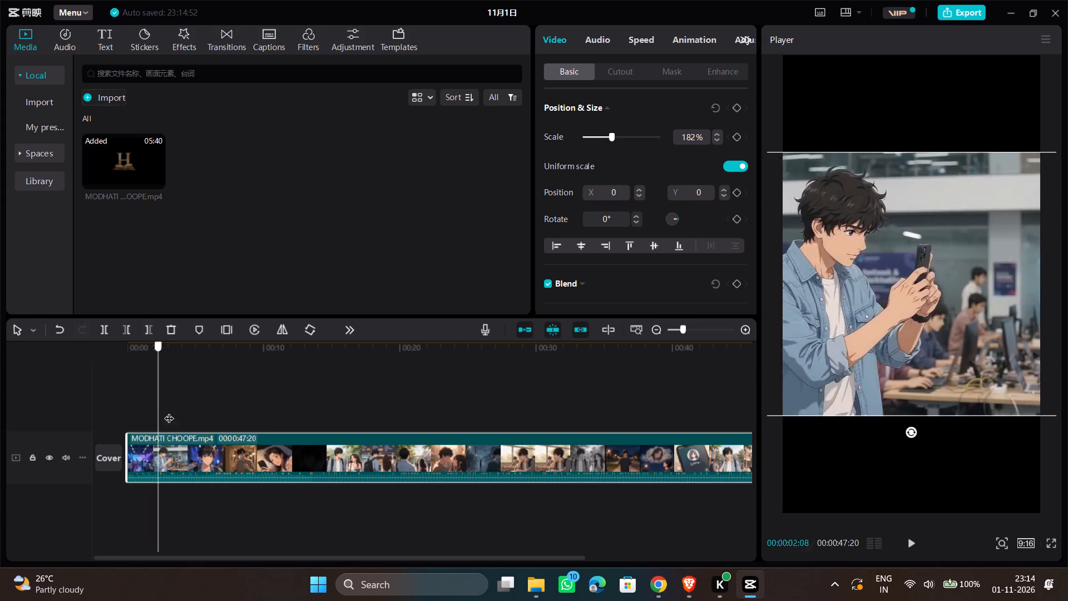
{"action": "left_click_drag", "start_coordinate": [169, 411], "coordinate": [222, 429]}
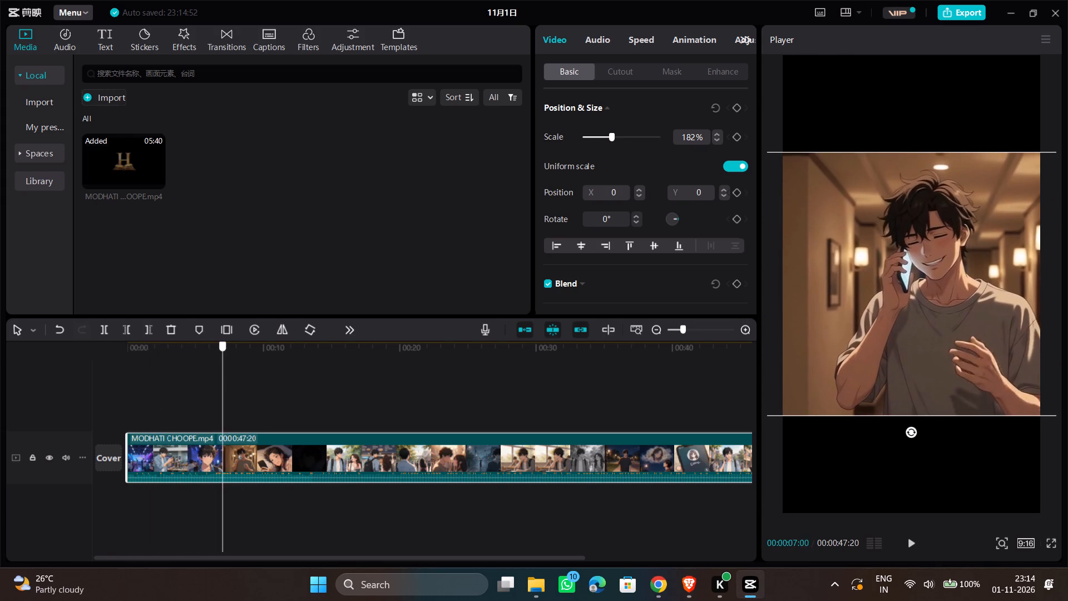
{"action": "left_click_drag", "start_coordinate": [222, 429], "coordinate": [217, 427]}
{"action": "left_click", "coordinate": [167, 467]}
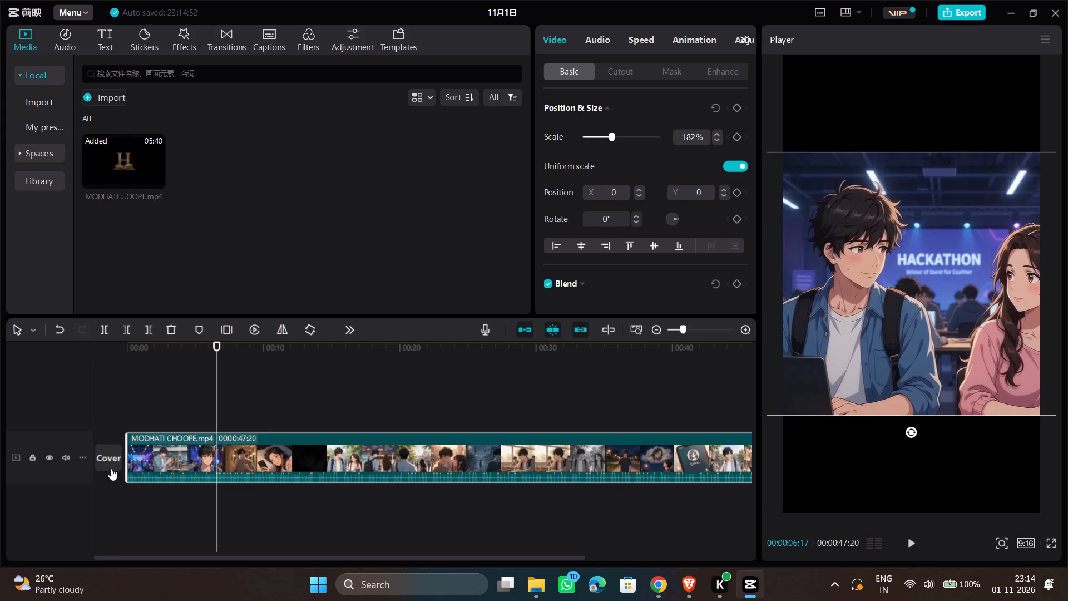
{"action": "left_click_drag", "start_coordinate": [125, 456], "coordinate": [215, 459]}
Play the trimmed clip from the start and replay the part from about 10 to 15 seconds to look for a cut point.
{"action": "left_click_drag", "start_coordinate": [142, 409], "coordinate": [136, 407]}
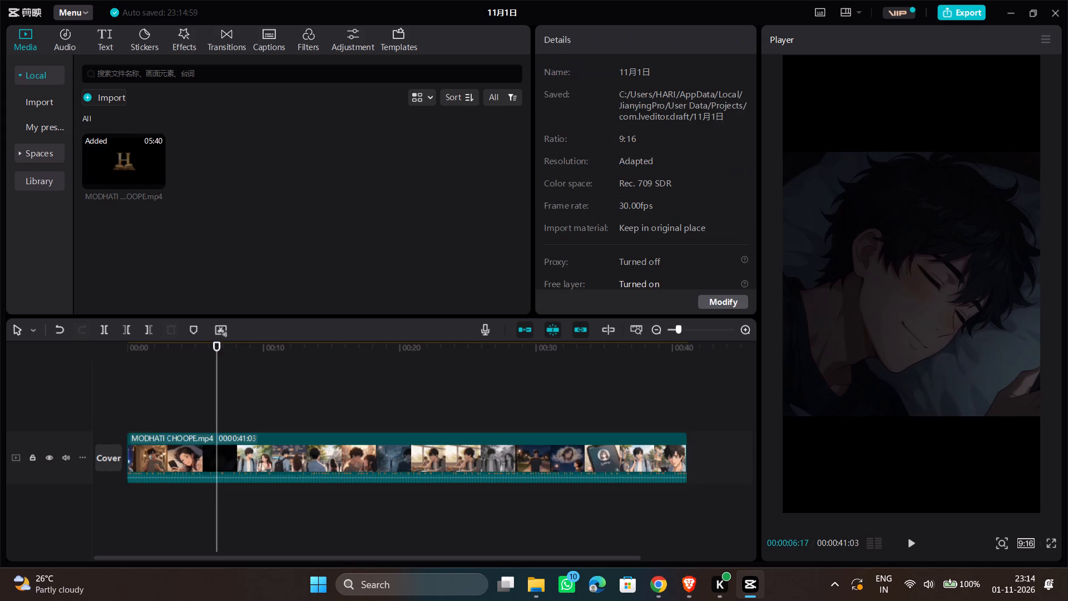
{"action": "left_click_drag", "start_coordinate": [136, 407], "coordinate": [137, 407]}
{"action": "left_click_drag", "start_coordinate": [132, 405], "coordinate": [111, 405]}
{"action": "key", "text": "space"}
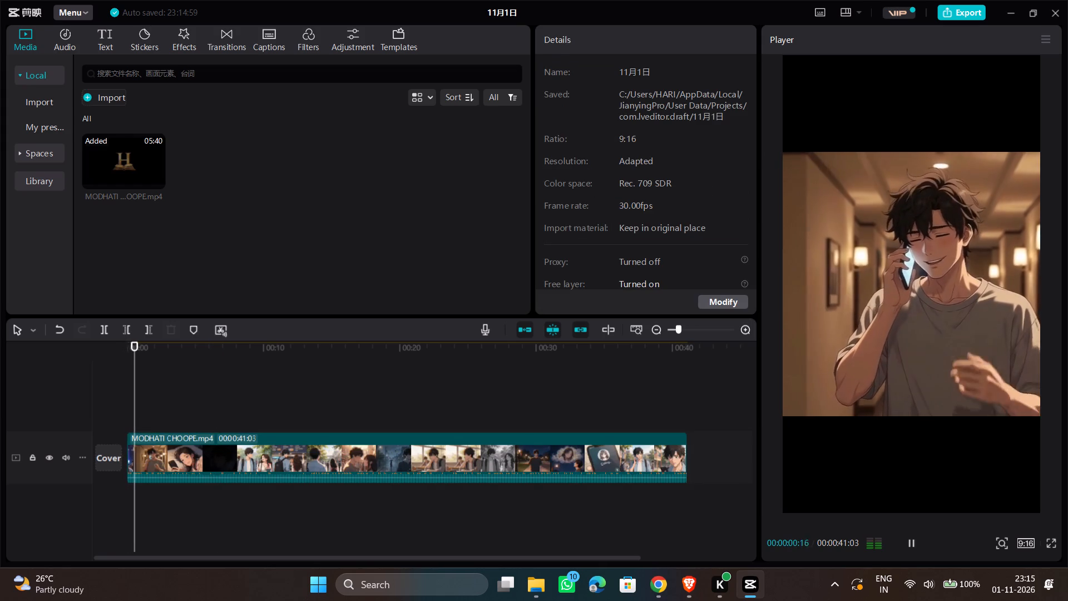
{"action": "left_click", "coordinate": [139, 408]}
{"action": "left_click_drag", "start_coordinate": [140, 408], "coordinate": [118, 408]}
{"action": "key", "text": "space"}
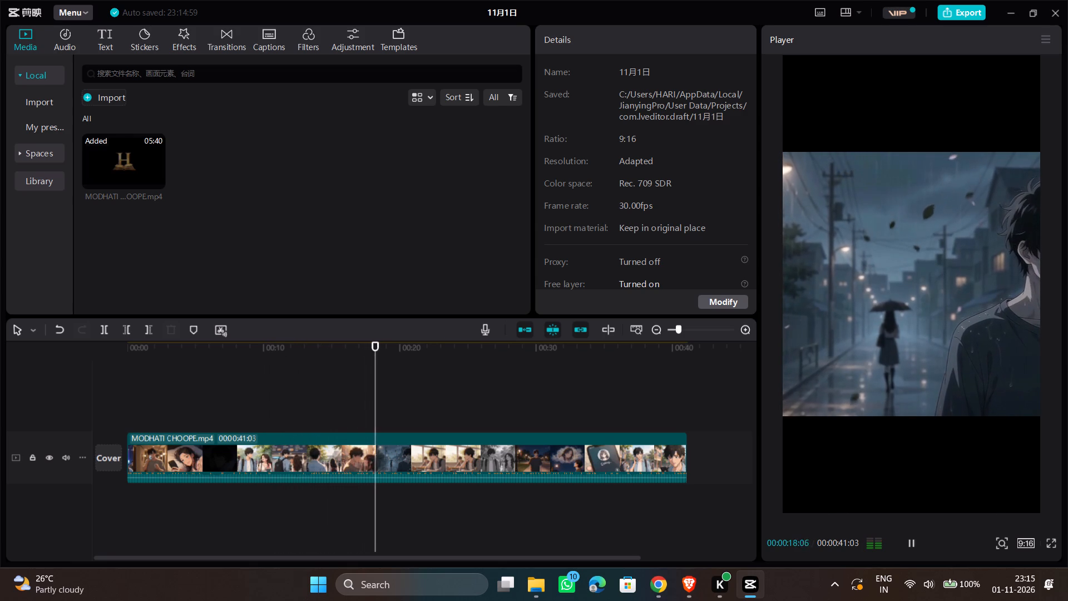
{"action": "left_click", "coordinate": [269, 406]}
{"action": "key", "text": "space"}
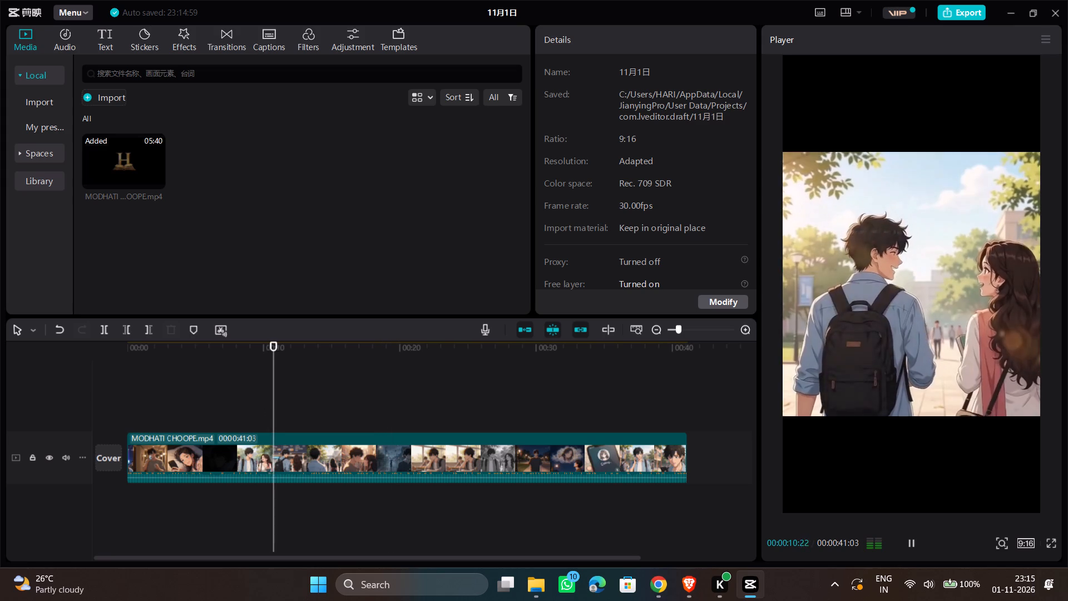
{"action": "left_click", "coordinate": [307, 411]}
{"action": "key", "text": "space"}
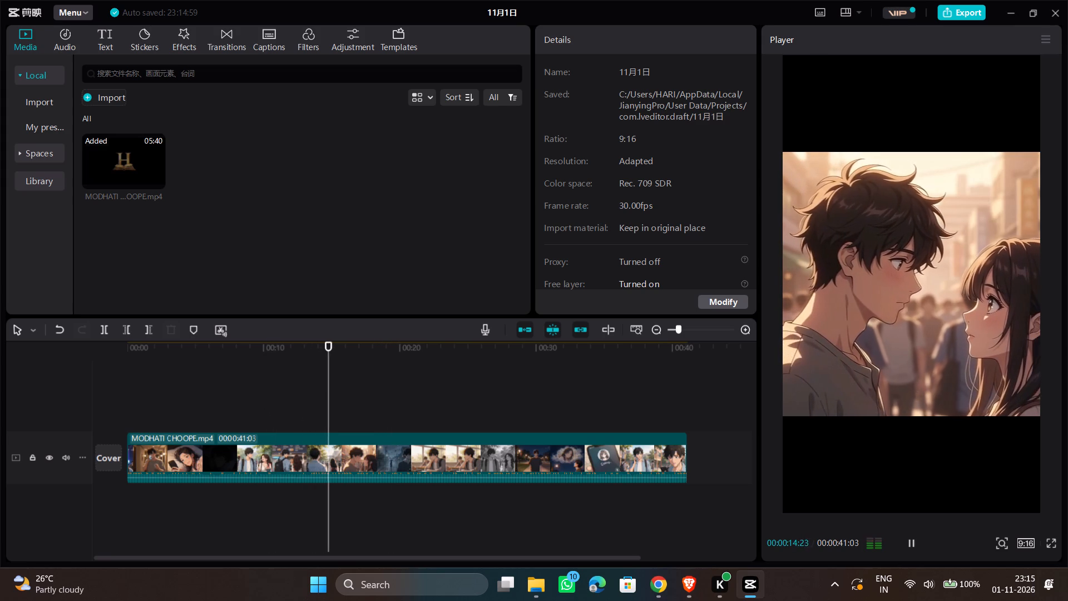
Split the video clip at 00:00:16:21, just before the close-up of the couple changes to the rainy street.
{"action": "key", "text": "space"}
{"action": "key", "text": "Right"}
{"action": "key", "text": "Right"}
{"action": "key", "text": "Right"}
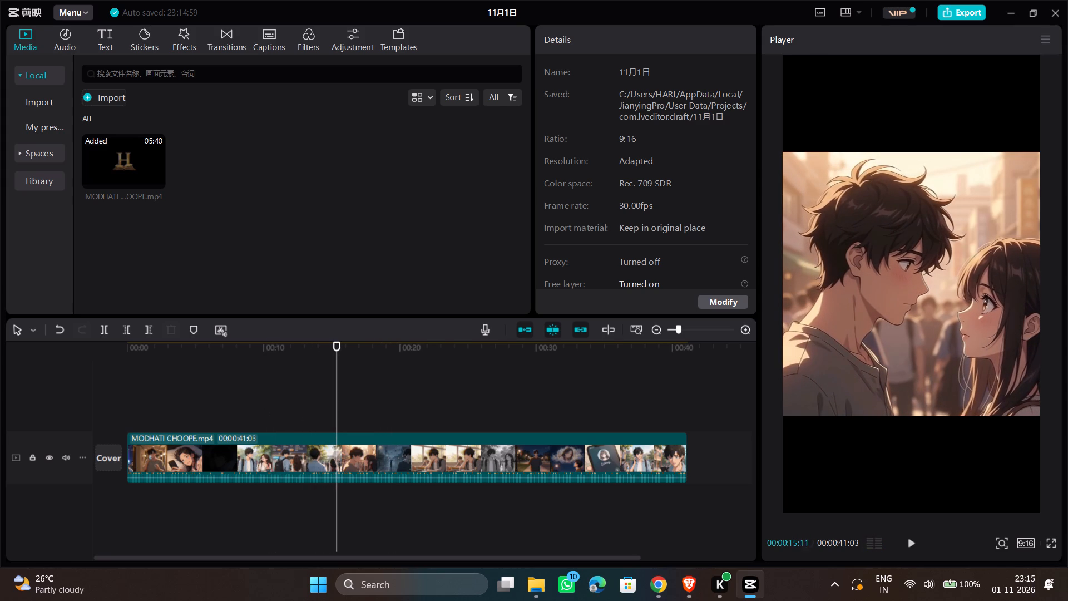
{"action": "key", "text": "Right"}
{"action": "key", "text": "Right"}
{"action": "key", "text": "Right"}
{"action": "key", "text": "Right"}
{"action": "key", "text": "Right"}
{"action": "key", "text": "Right"}
{"action": "key", "text": "Right"}
{"action": "key", "text": "Right"}
{"action": "key", "text": "Right"}
{"action": "key", "text": "Right"}
{"action": "key", "text": "Right"}
{"action": "key", "text": "Right"}
{"action": "key", "text": "Right"}
{"action": "key", "text": "Right"}
{"action": "key", "text": "Right"}
{"action": "key", "text": "Right"}
{"action": "key", "text": "Right"}
{"action": "key", "text": "Right"}
{"action": "key", "text": "Right"}
{"action": "key", "text": "Right"}
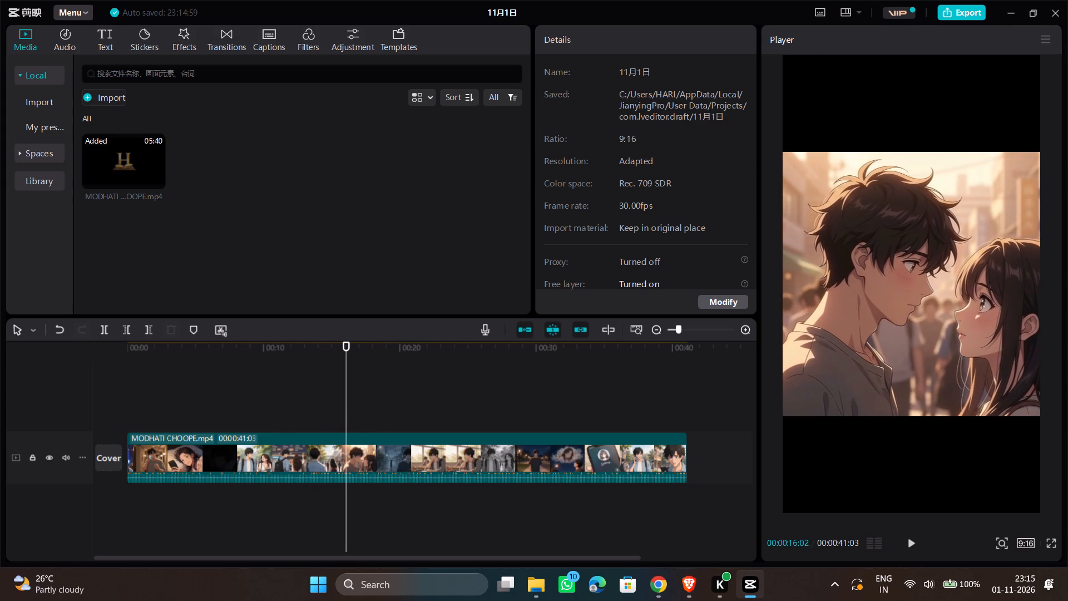
{"action": "key", "text": "Right"}
{"action": "key", "text": "Right"}
{"action": "key", "text": "Right"}
{"action": "key", "text": "Right"}
{"action": "key", "text": "Right"}
{"action": "key", "text": "Right"}
{"action": "key", "text": "Right"}
{"action": "key", "text": "Right"}
{"action": "key", "text": "Right"}
{"action": "key", "text": "Right"}
{"action": "key", "text": "Right"}
{"action": "key", "text": "Right"}
{"action": "key", "text": "Right"}
{"action": "key", "text": "Right"}
{"action": "key", "text": "Right"}
{"action": "key", "text": "Right"}
{"action": "key", "text": "Right"}
{"action": "key", "text": "Right"}
{"action": "key", "text": "Right"}
{"action": "key", "text": "Right"}
{"action": "key", "text": "Right"}
{"action": "key", "text": "Right"}
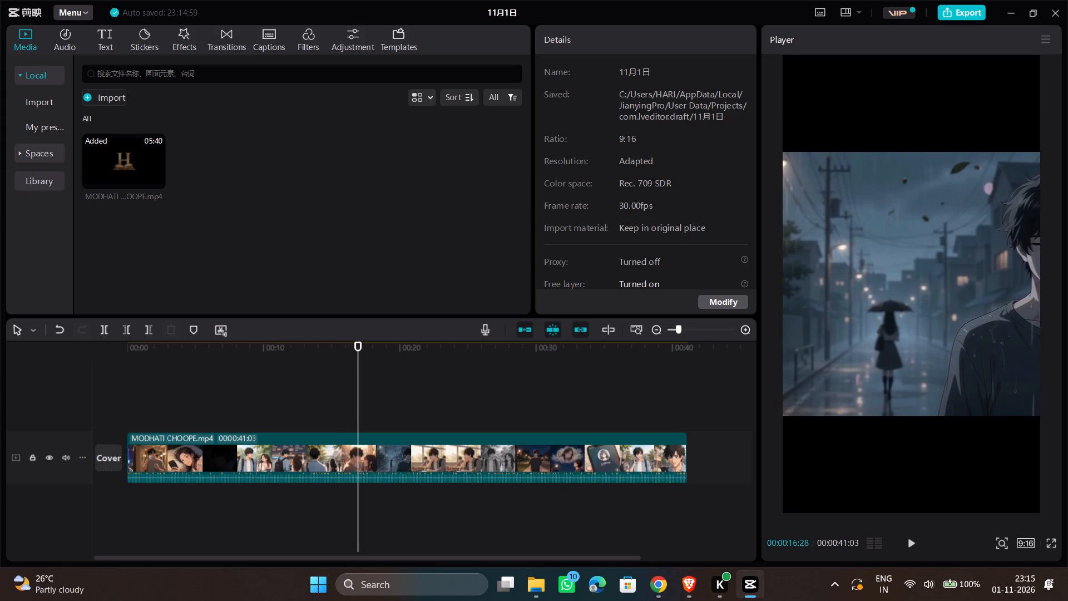
{"action": "key", "text": "Left"}
{"action": "key", "text": "Left"}
{"action": "key", "text": "Left"}
{"action": "key", "text": "Left"}
{"action": "key", "text": "Left"}
{"action": "key", "text": "Left"}
{"action": "key", "text": "Left"}
{"action": "key", "text": "Left"}
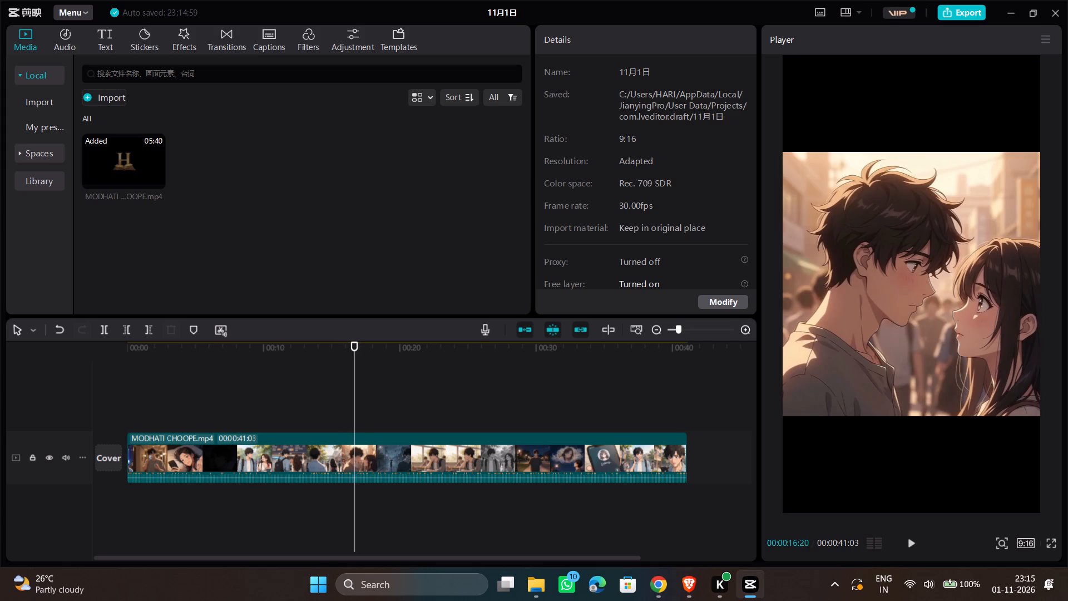
{"action": "key", "text": "Right"}
{"action": "key", "text": "Right"}
{"action": "key", "text": "Left"}
{"action": "key", "text": "b"}
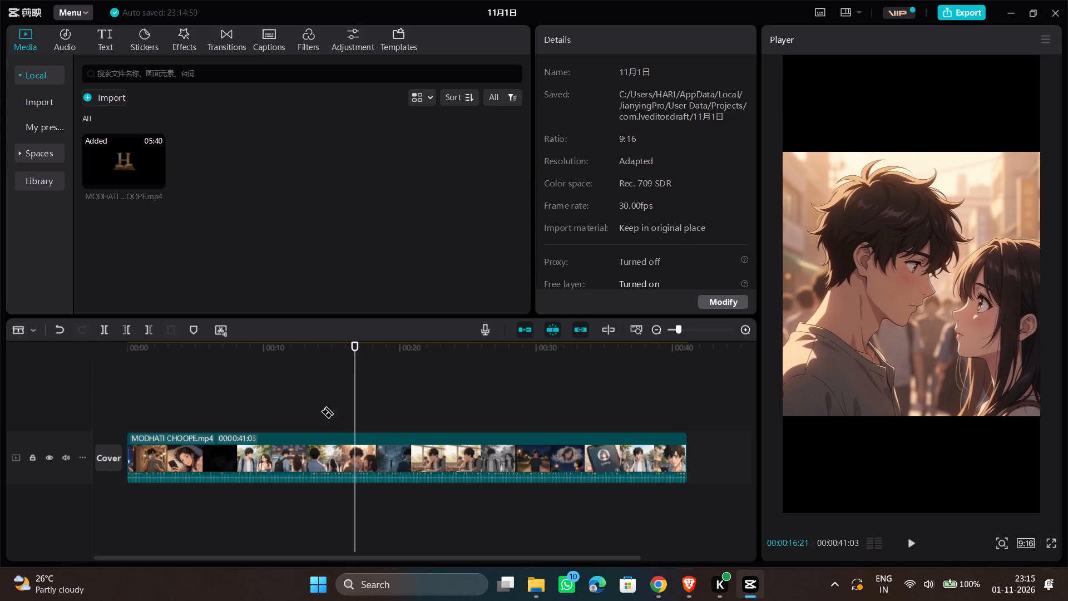
{"action": "left_click", "coordinate": [353, 460]}
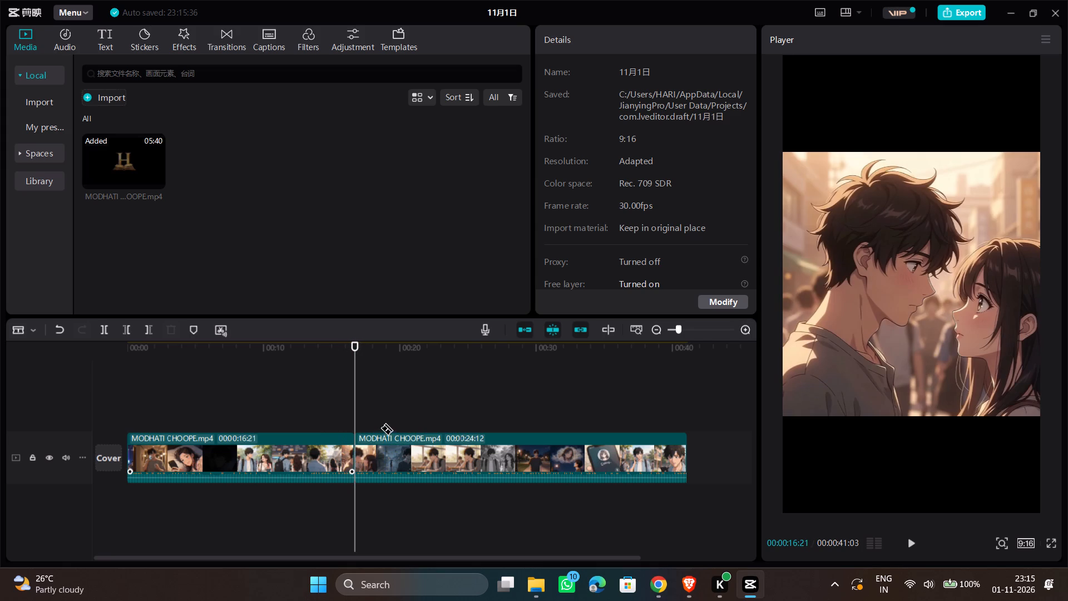
Split the second piece at 00:00:18:18, where the rainy street shot changes to the crying close-up.
{"action": "key", "text": "space"}
{"action": "key", "text": "space"}
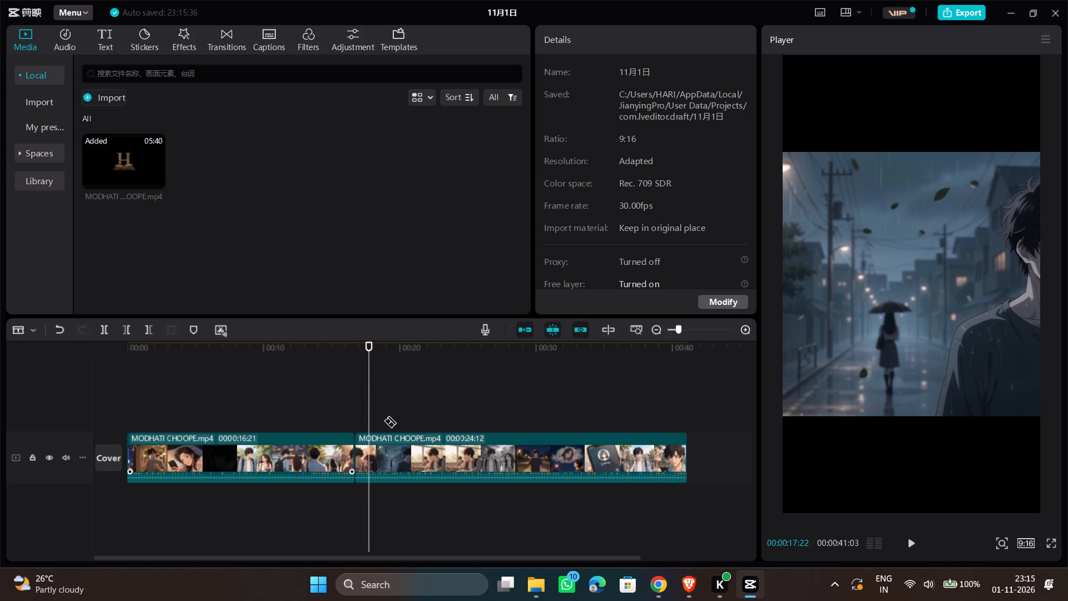
{"action": "left_click_drag", "start_coordinate": [367, 408], "coordinate": [390, 411]}
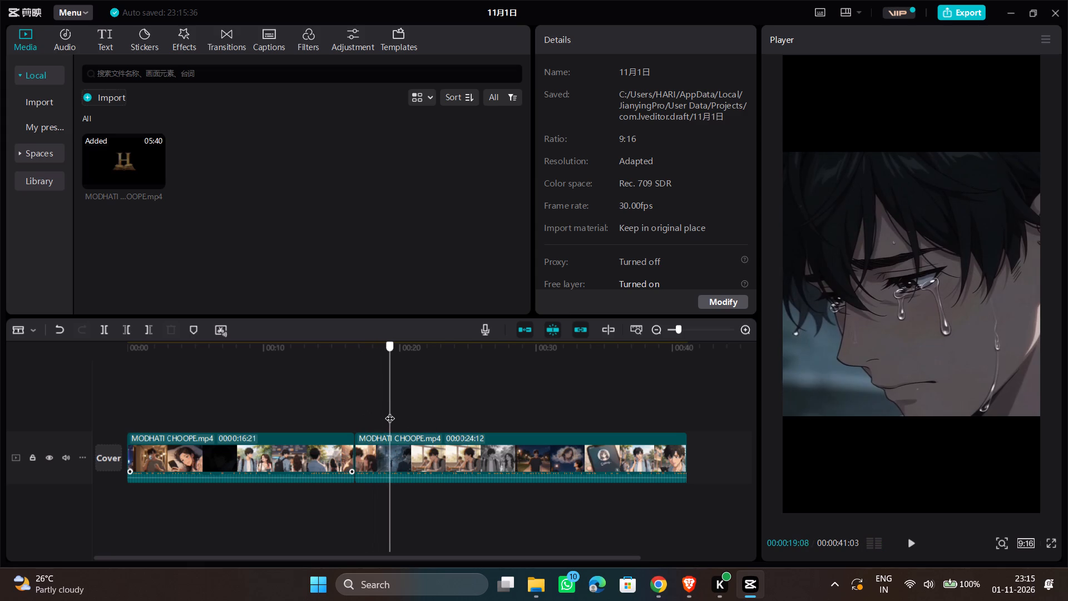
{"action": "left_click_drag", "start_coordinate": [390, 411], "coordinate": [376, 415]}
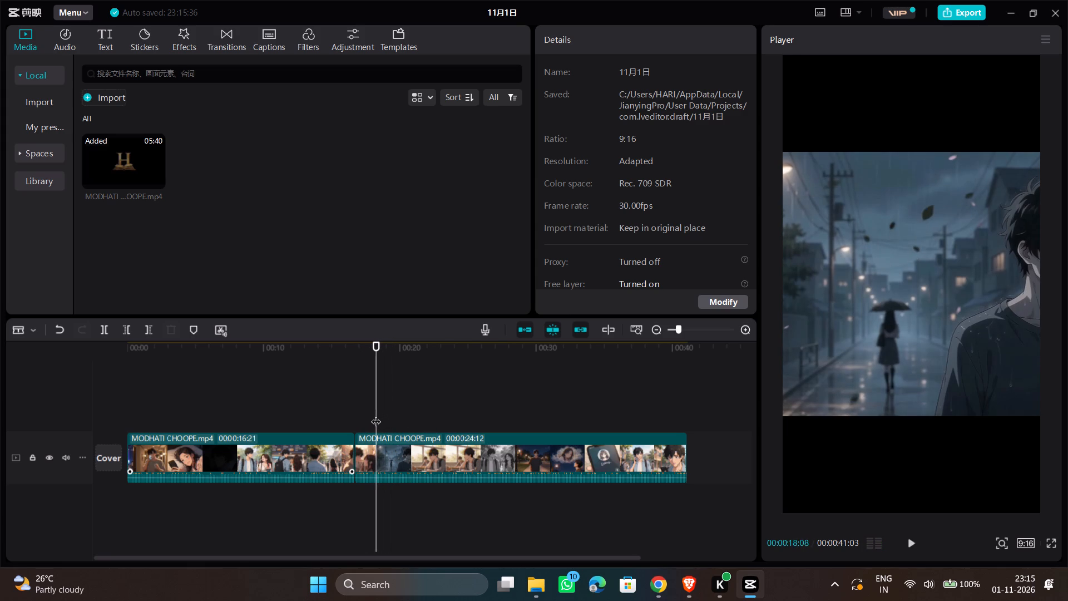
{"action": "key", "text": "Right"}
{"action": "key", "text": "Right"}
{"action": "key", "text": "Right"}
{"action": "key", "text": "Right"}
{"action": "key", "text": "Right"}
{"action": "key", "text": "Right"}
{"action": "key", "text": "Right"}
{"action": "key", "text": "Right"}
{"action": "key", "text": "Right"}
{"action": "key", "text": "Right"}
{"action": "key", "text": "Right"}
{"action": "key", "text": "Right"}
{"action": "key", "text": "Right"}
{"action": "key", "text": "Right"}
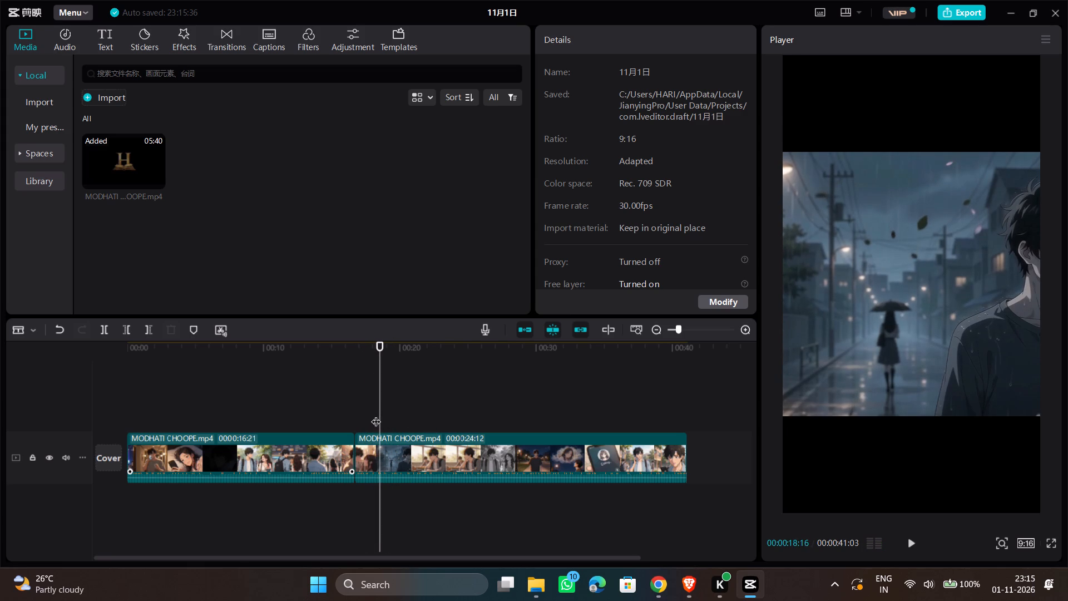
{"action": "key", "text": "Left"}
{"action": "key", "text": "Left"}
{"action": "key", "text": "Left"}
{"action": "key", "text": "Left"}
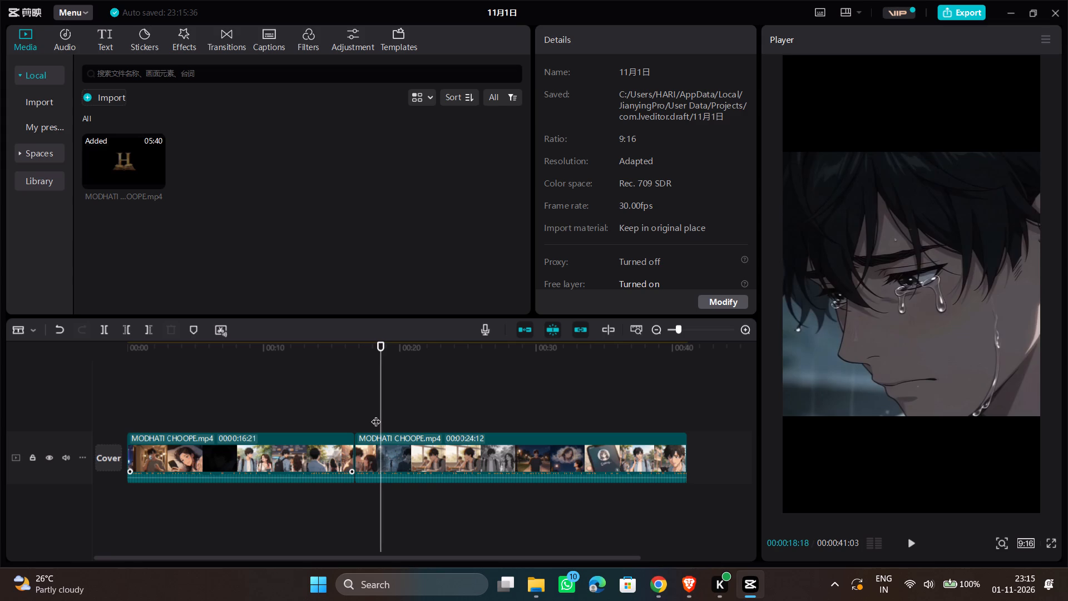
{"action": "left_click", "coordinate": [383, 439]}
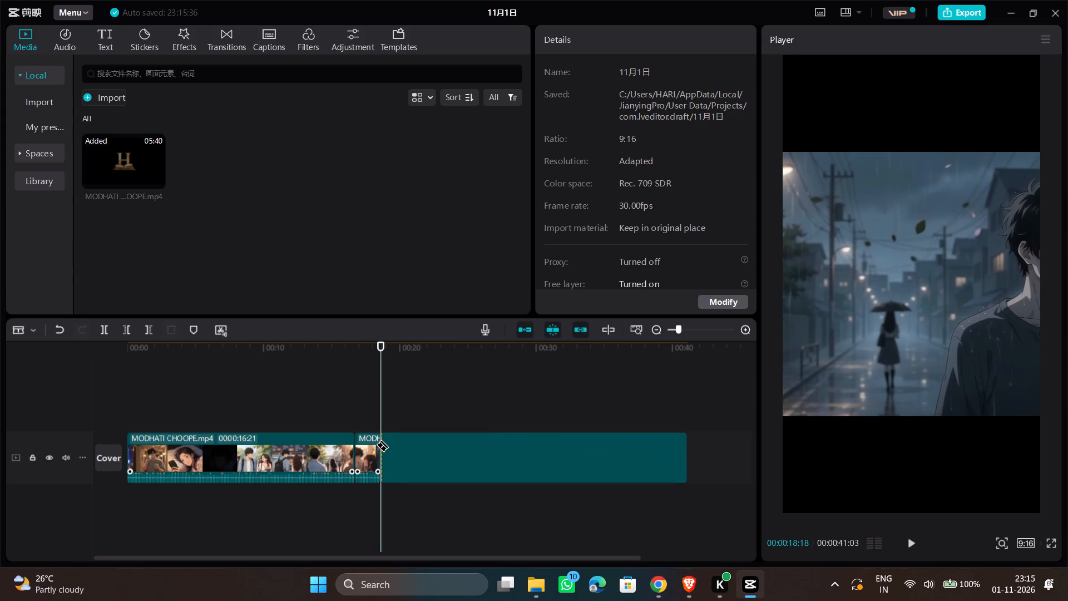
Reframe the short rainy street piece by shifting it horizontally to X -621, bringing the crying man into view.
{"action": "key", "text": "a"}
{"action": "left_click", "coordinate": [369, 409]}
{"action": "left_click", "coordinate": [373, 453]}
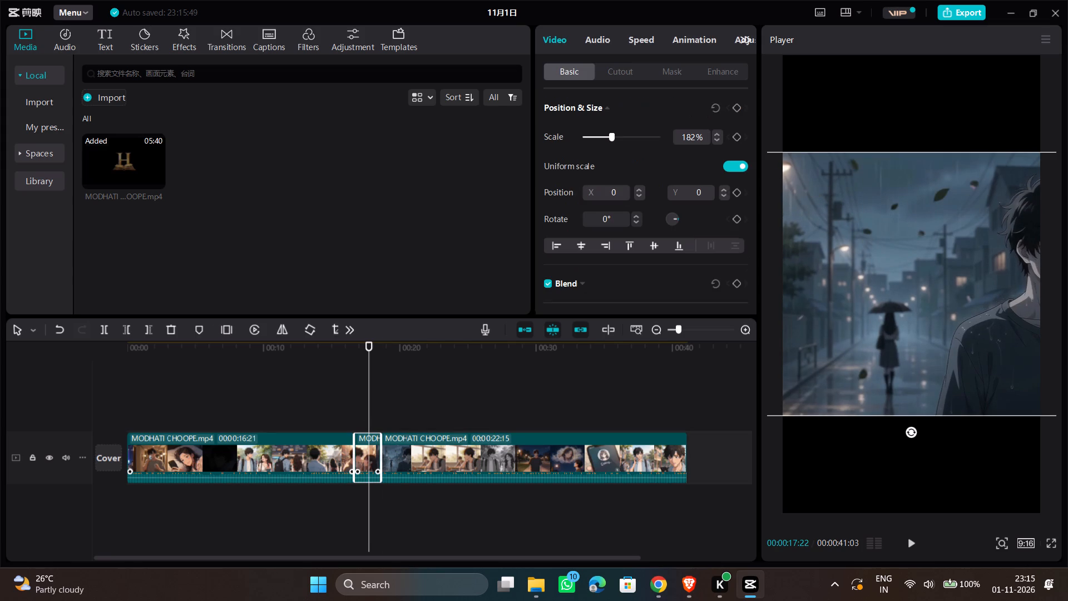
{"action": "left_click_drag", "start_coordinate": [886, 354], "coordinate": [823, 357]}
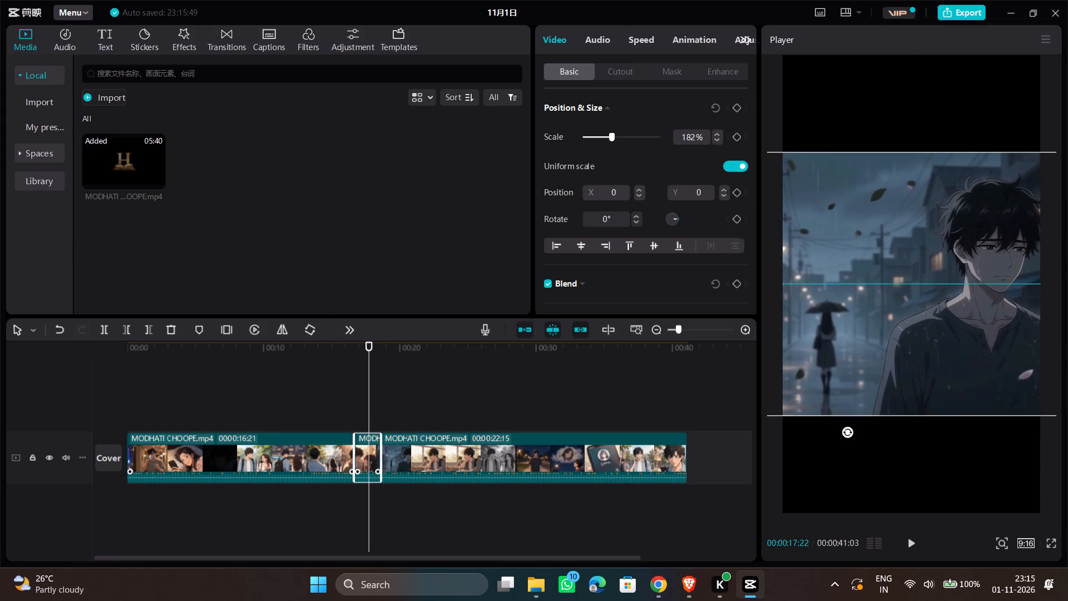
{"action": "left_click_drag", "start_coordinate": [823, 357], "coordinate": [789, 352]}
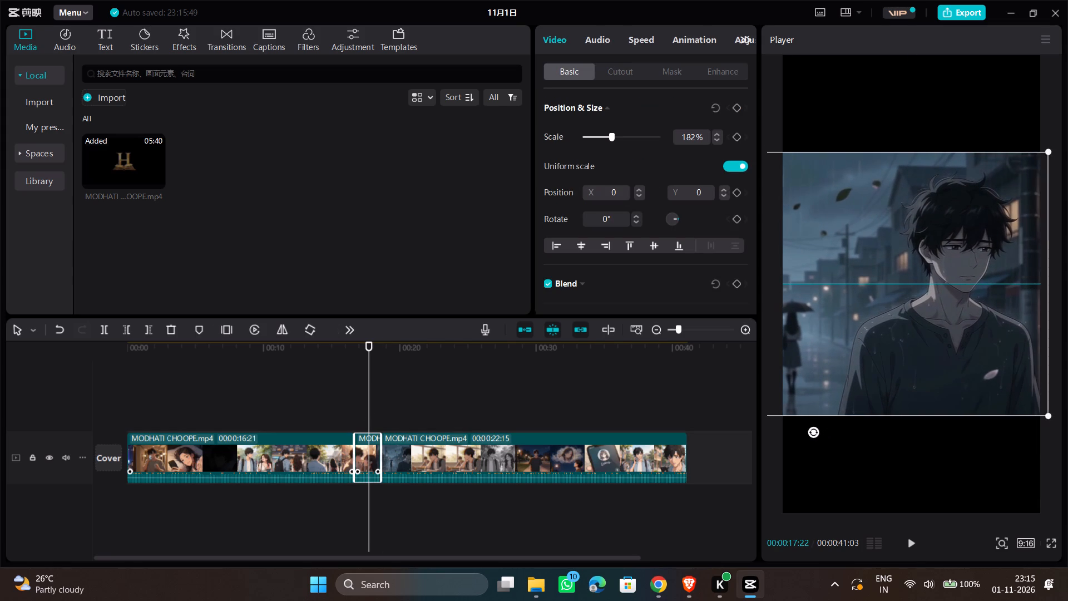
{"action": "left_click_drag", "start_coordinate": [789, 352], "coordinate": [813, 356]}
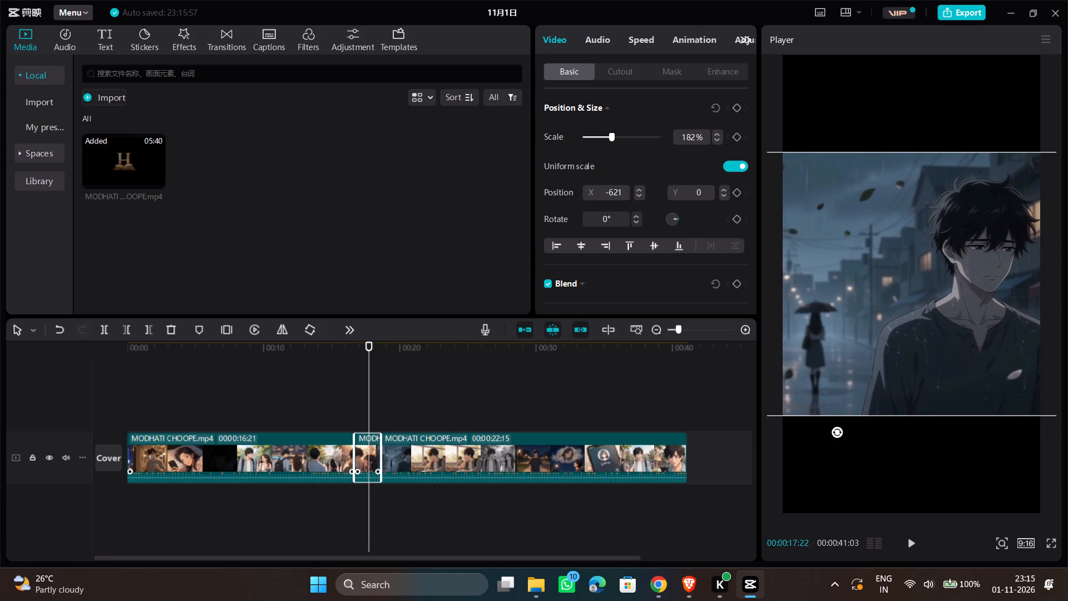
Replay the section from about 12 to 19 seconds to check the change from the couple's close-up to the reframed rainy street shot.
{"action": "left_click", "coordinate": [288, 396]}
{"action": "key", "text": "space"}
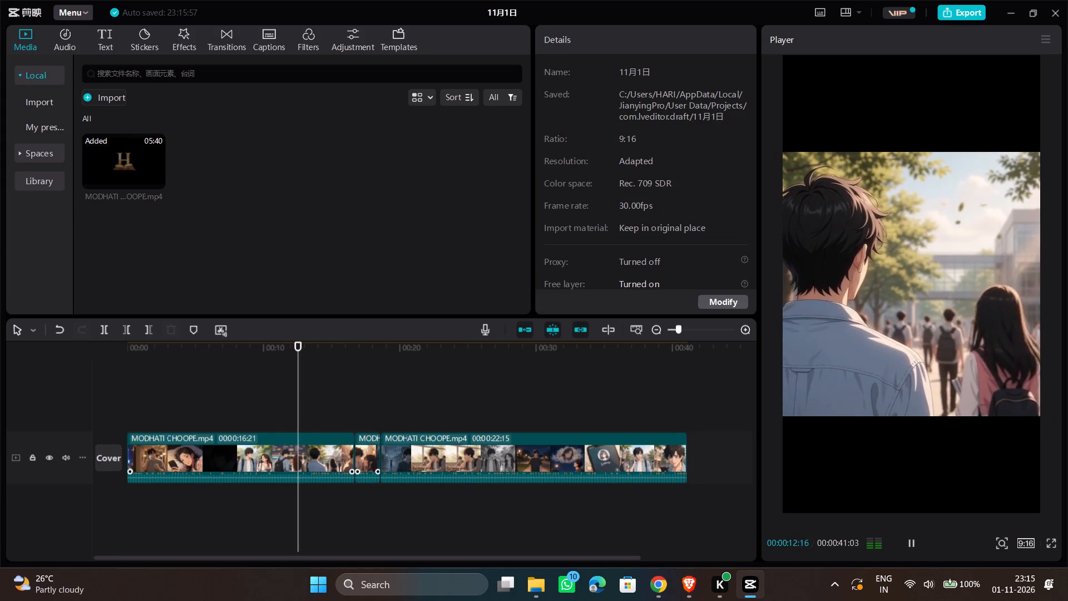
{"action": "left_click", "coordinate": [322, 392]}
{"action": "key", "text": "space"}
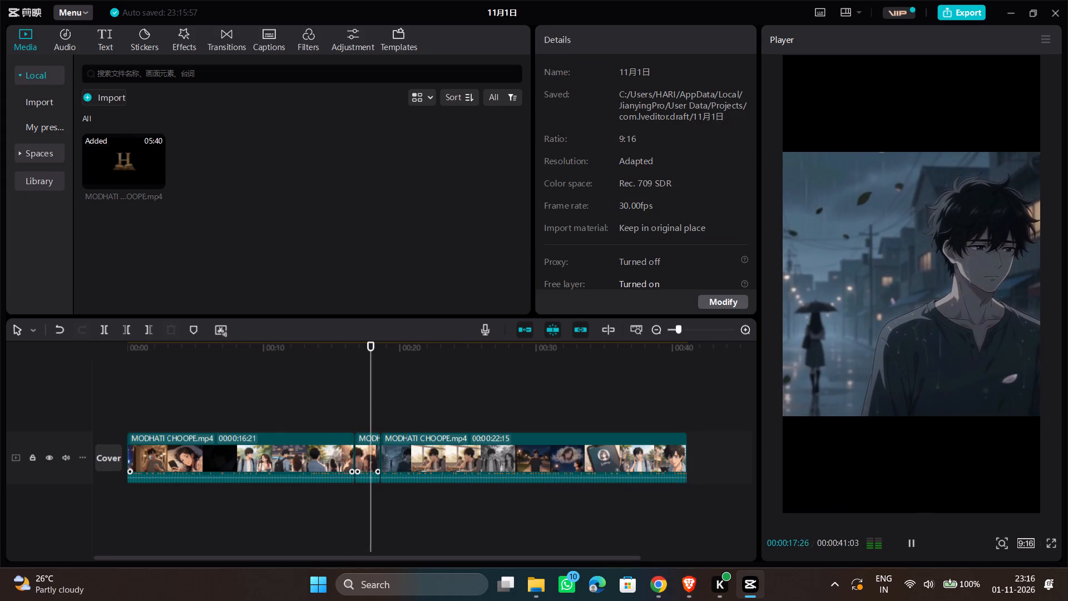
{"action": "left_click", "coordinate": [335, 397]}
{"action": "key", "text": "space"}
{"action": "left_click", "coordinate": [347, 401]}
{"action": "key", "text": "space"}
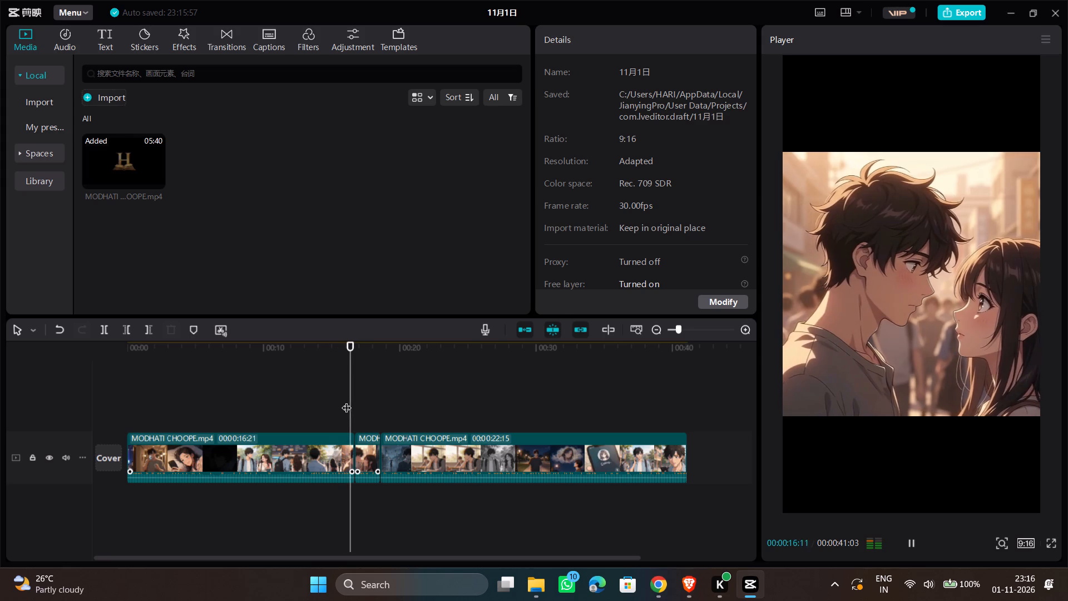
{"action": "left_click", "coordinate": [338, 401]}
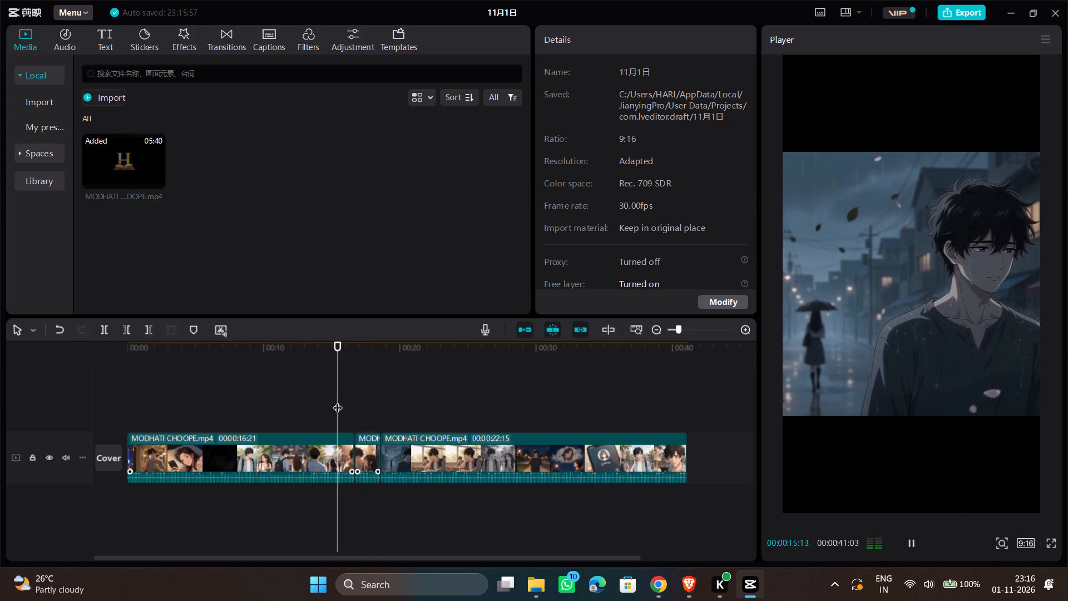
{"action": "key", "text": "space"}
{"action": "left_click", "coordinate": [349, 408]}
{"action": "key", "text": "space"}
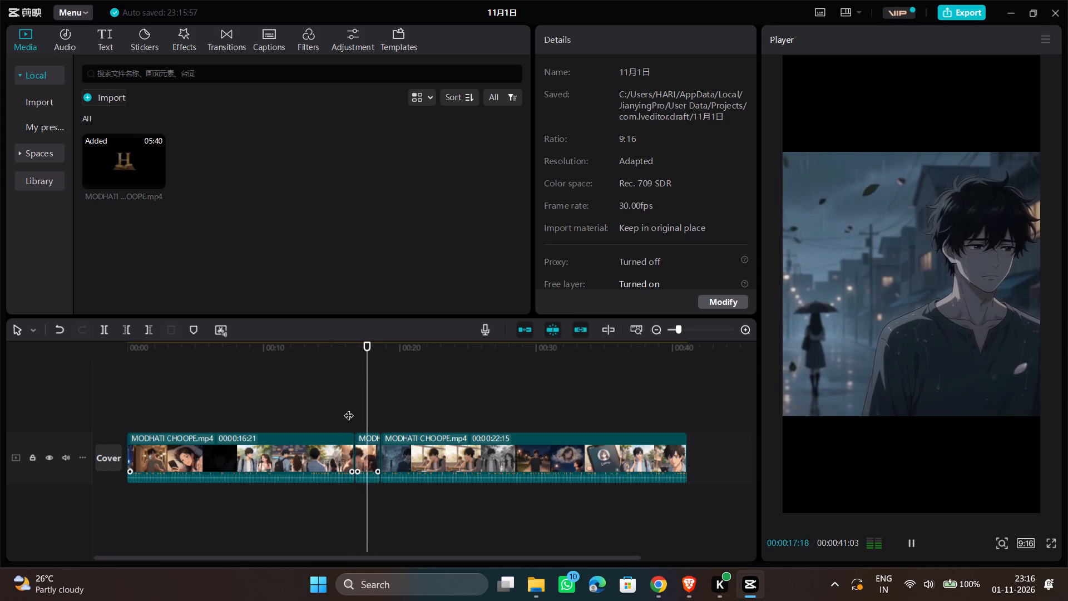
Play the third piece from the crying close-up to the phone call scene, returning to the night street shot at 00:00:33:01.
{"action": "left_click", "coordinate": [379, 412]}
{"action": "key", "text": "space"}
{"action": "key", "text": "space"}
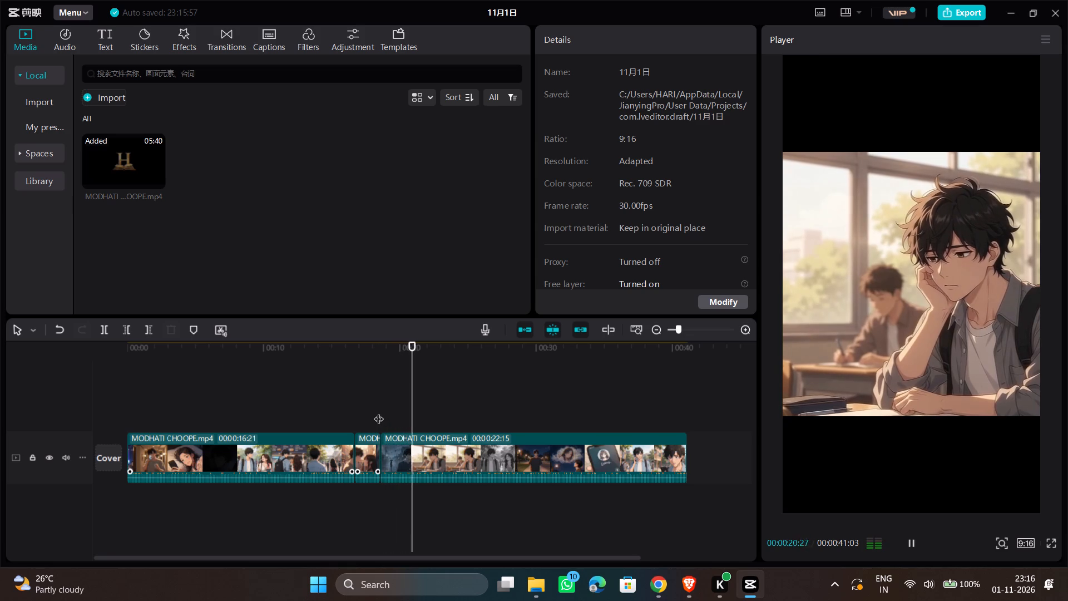
{"action": "left_click", "coordinate": [383, 404]}
{"action": "key", "text": "space"}
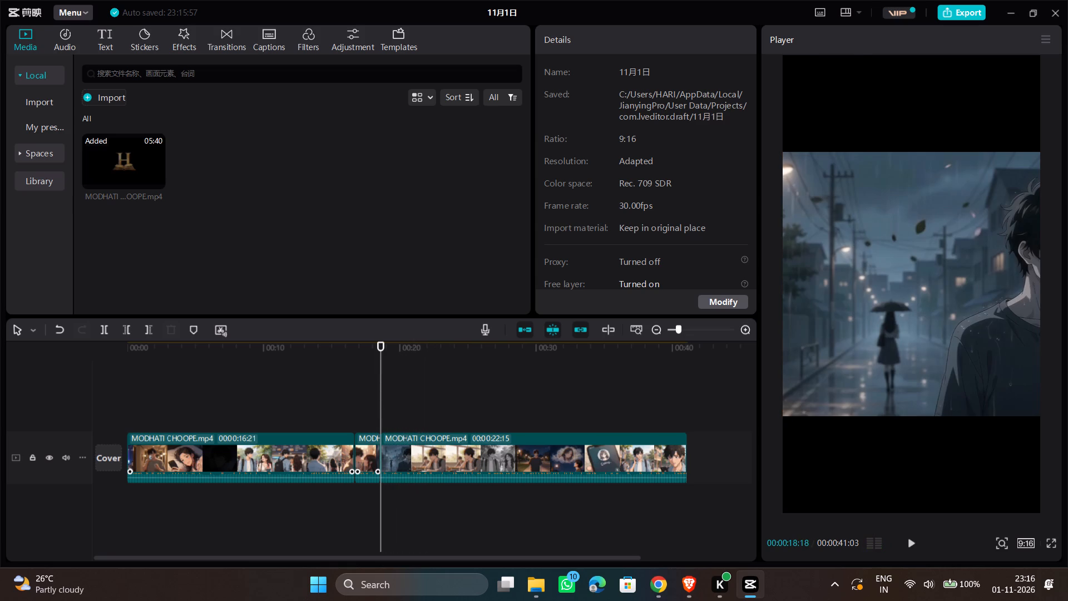
{"action": "left_click", "coordinate": [363, 405]}
{"action": "key", "text": "space"}
{"action": "left_click", "coordinate": [380, 406]}
{"action": "key", "text": "space"}
{"action": "key", "text": "space"}
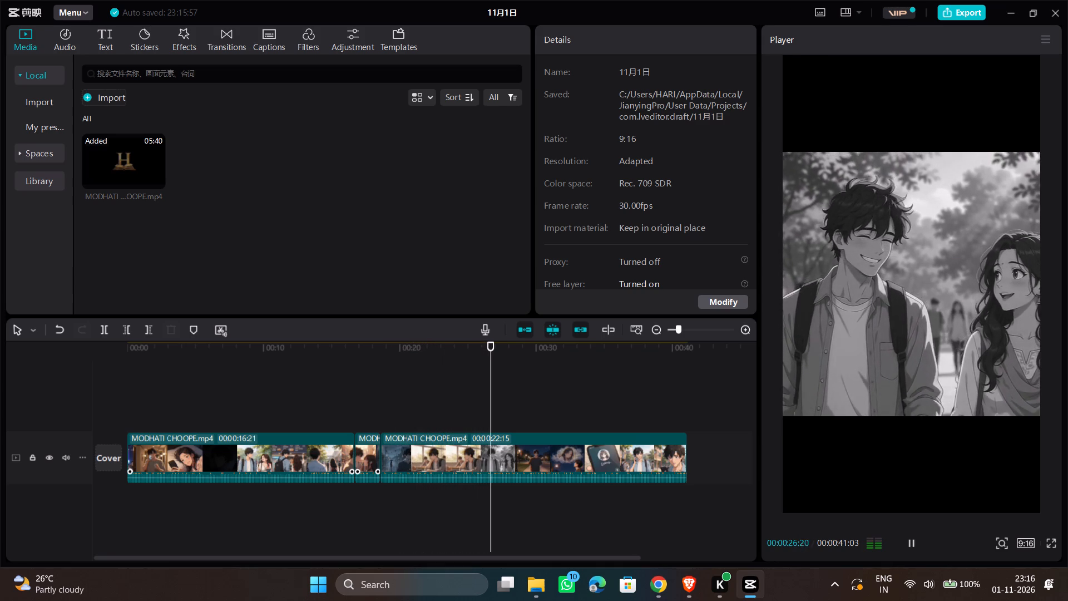
{"action": "key", "text": "space"}
{"action": "key", "text": "space"}
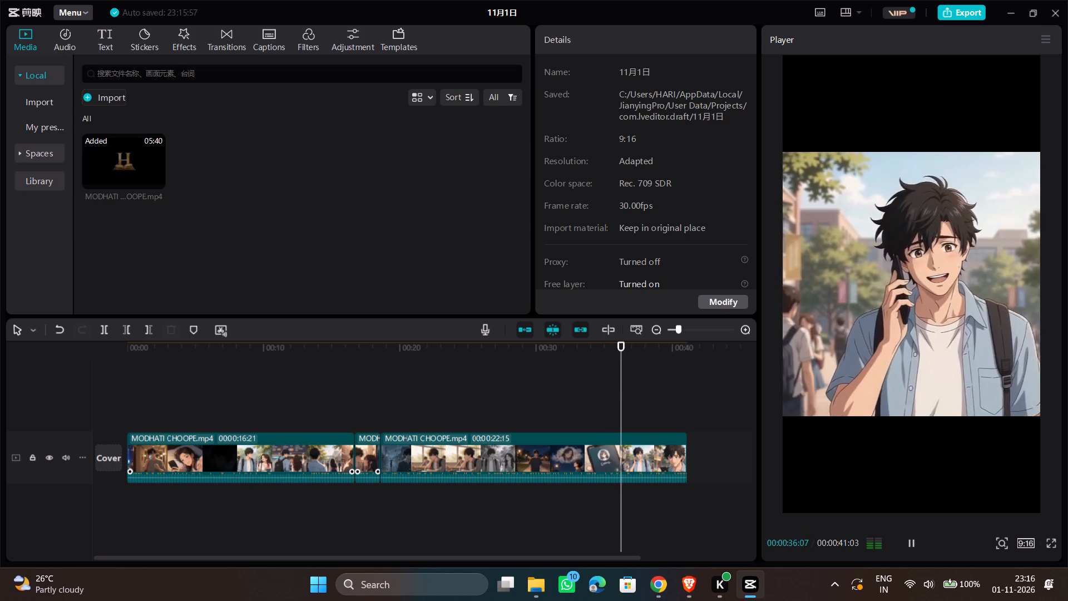
{"action": "left_click", "coordinate": [577, 401]}
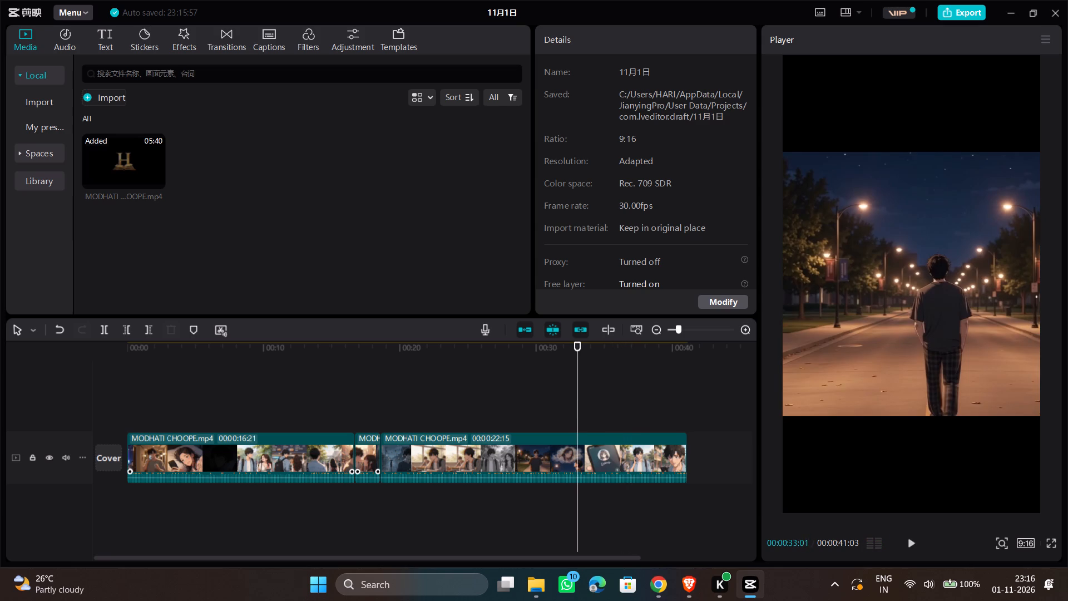
Combine all three video pieces on the timeline into one compound clip.
{"action": "left_click_drag", "start_coordinate": [297, 402], "coordinate": [469, 469]}
{"action": "right_click", "coordinate": [409, 445]}
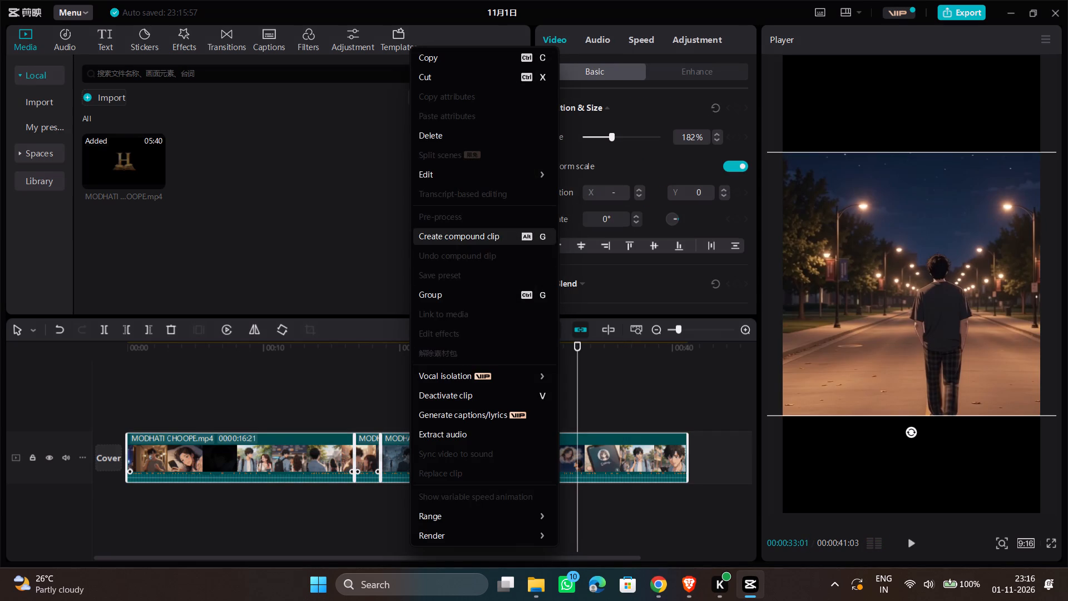
{"action": "left_click", "coordinate": [487, 238]}
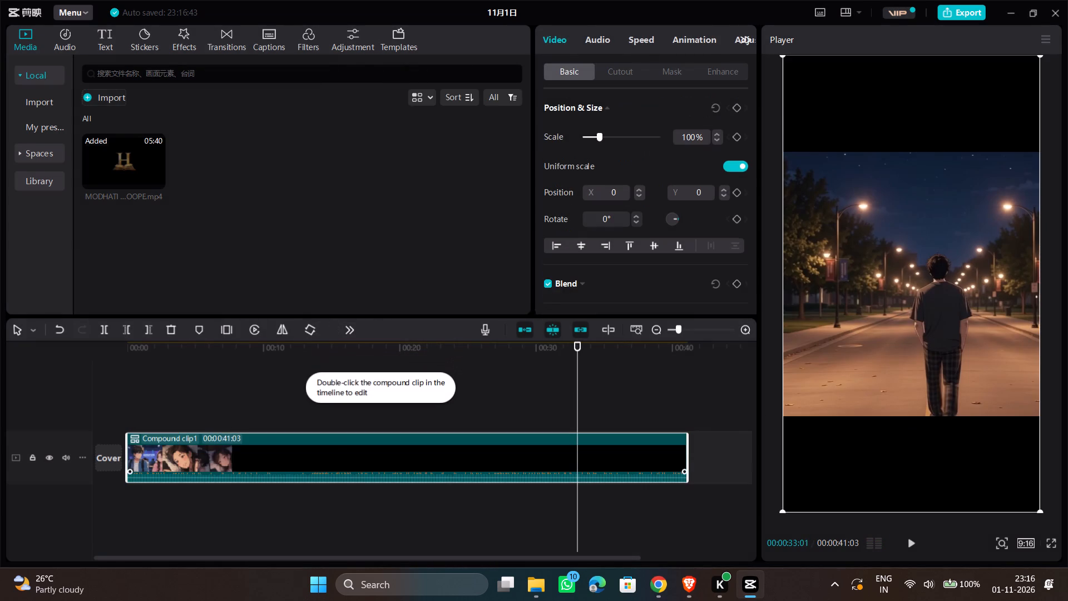
Extract the compound clip's audio onto its own track.
{"action": "right_click", "coordinate": [413, 440]}
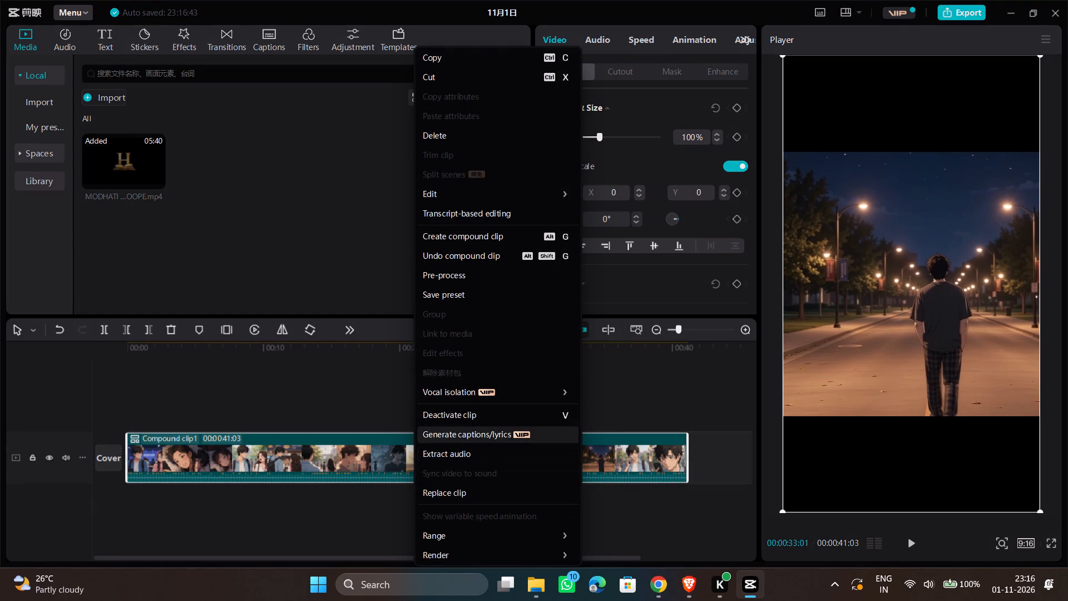
{"action": "left_click", "coordinate": [486, 447]}
{"action": "left_click", "coordinate": [495, 417]}
Play up to the night street shot and trim the compound video clip's end there, shortening it to 00:00:33:25.
{"action": "left_click", "coordinate": [474, 397]}
{"action": "key", "text": "space"}
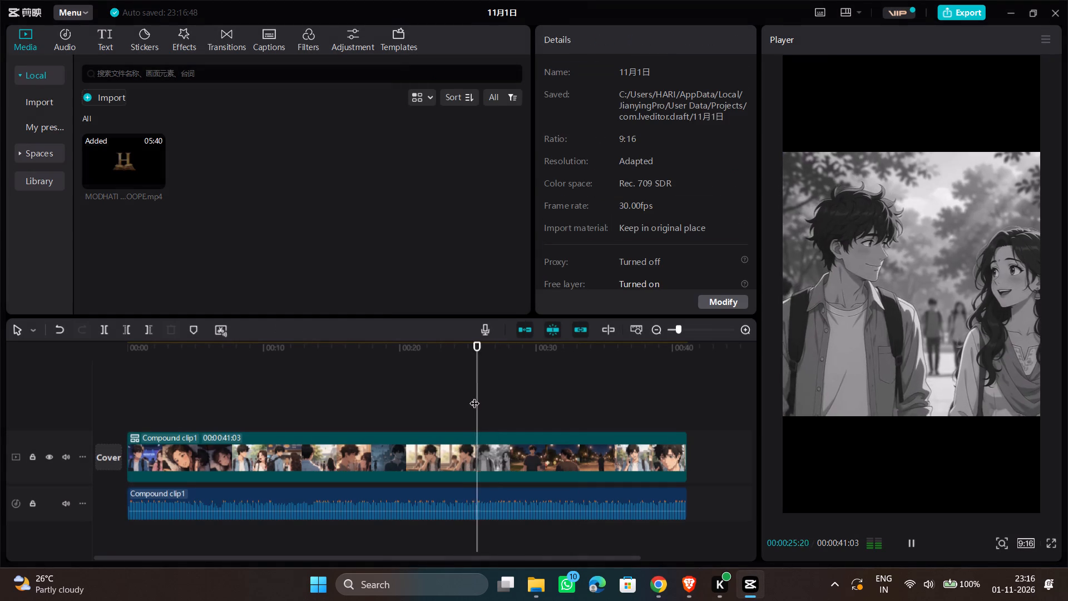
{"action": "left_click", "coordinate": [526, 403]}
{"action": "key", "text": "space"}
{"action": "key", "text": "space"}
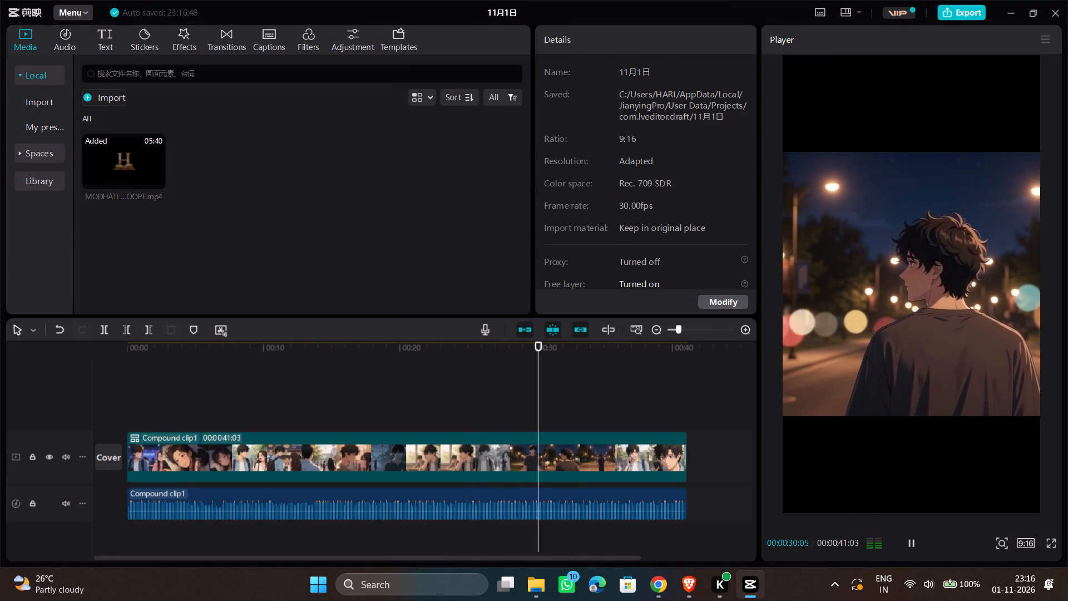
{"action": "key", "text": "space"}
{"action": "key", "text": "space"}
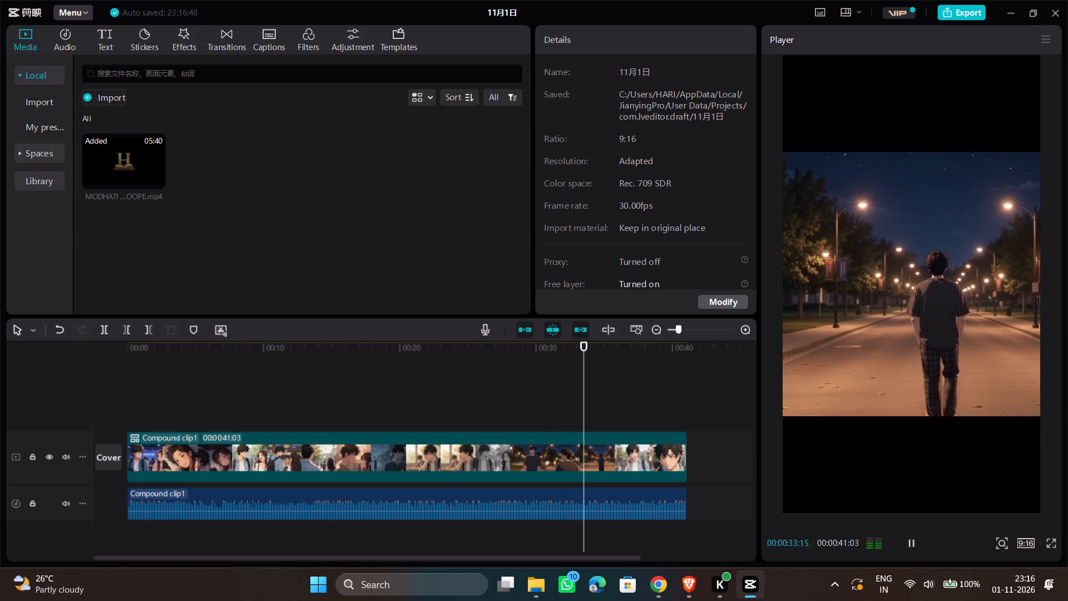
{"action": "left_click", "coordinate": [596, 460]}
{"action": "key", "text": "space"}
{"action": "left_click_drag", "start_coordinate": [685, 454], "coordinate": [585, 449]}
Replay the end of the night street shot and shorten the compound video clip to 00:00:33:10.
{"action": "left_click", "coordinate": [571, 409]}
{"action": "key", "text": "space"}
{"action": "key", "text": "space"}
{"action": "key", "text": "space"}
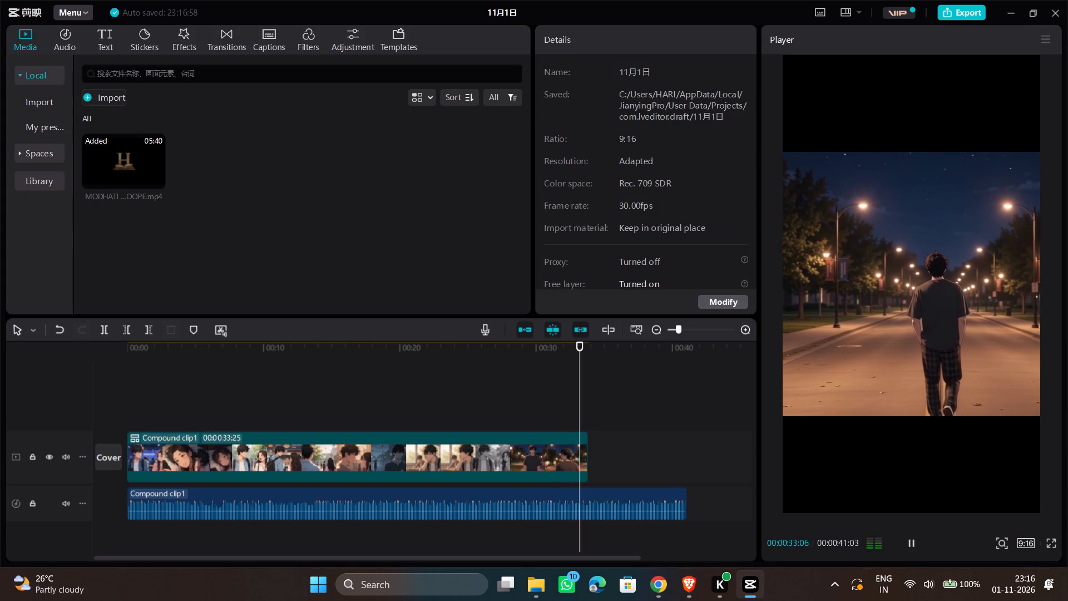
{"action": "key", "text": "space"}
{"action": "left_click", "coordinate": [580, 441]}
{"action": "left_click_drag", "start_coordinate": [590, 452], "coordinate": [582, 452]}
Play past the end of the video and give the extracted audio a 1.8 s fade-out.
{"action": "left_click", "coordinate": [548, 403]}
{"action": "key", "text": "space"}
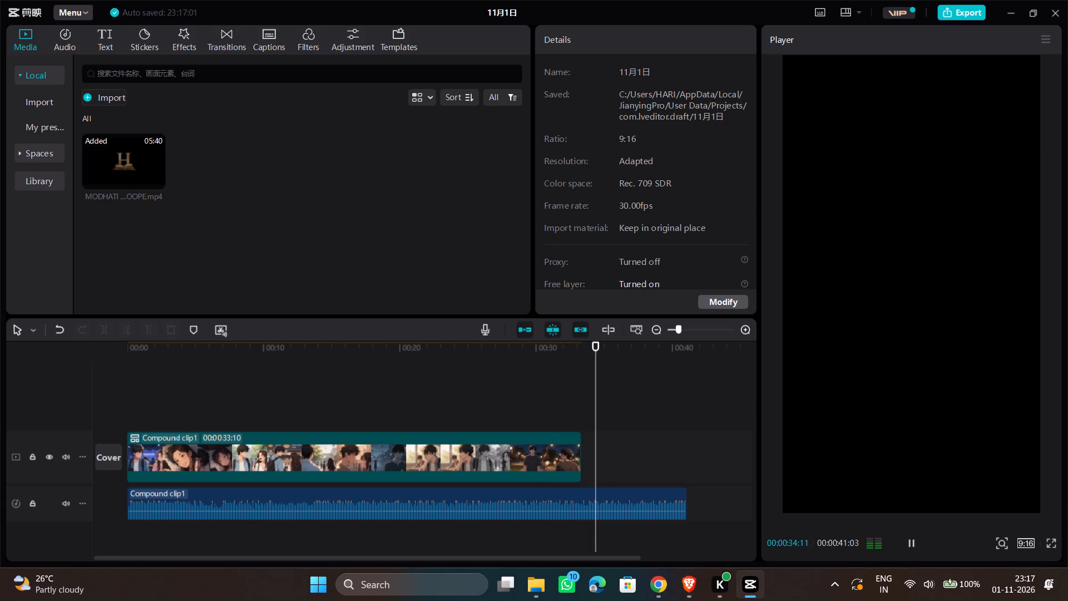
{"action": "left_click", "coordinate": [578, 411]}
{"action": "key", "text": "space"}
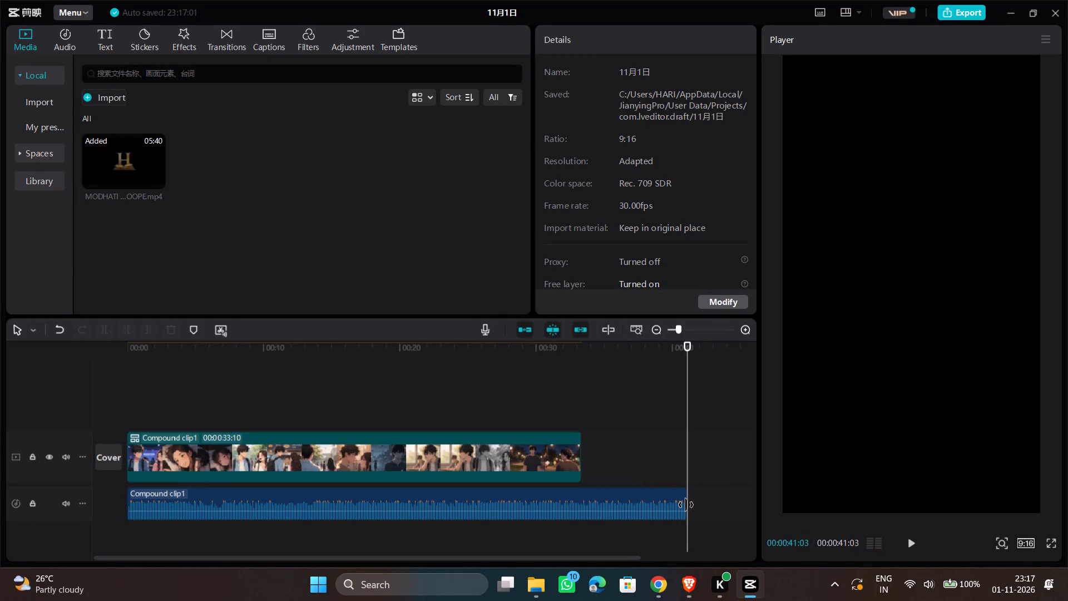
{"action": "left_click_drag", "start_coordinate": [682, 500], "coordinate": [657, 497]}
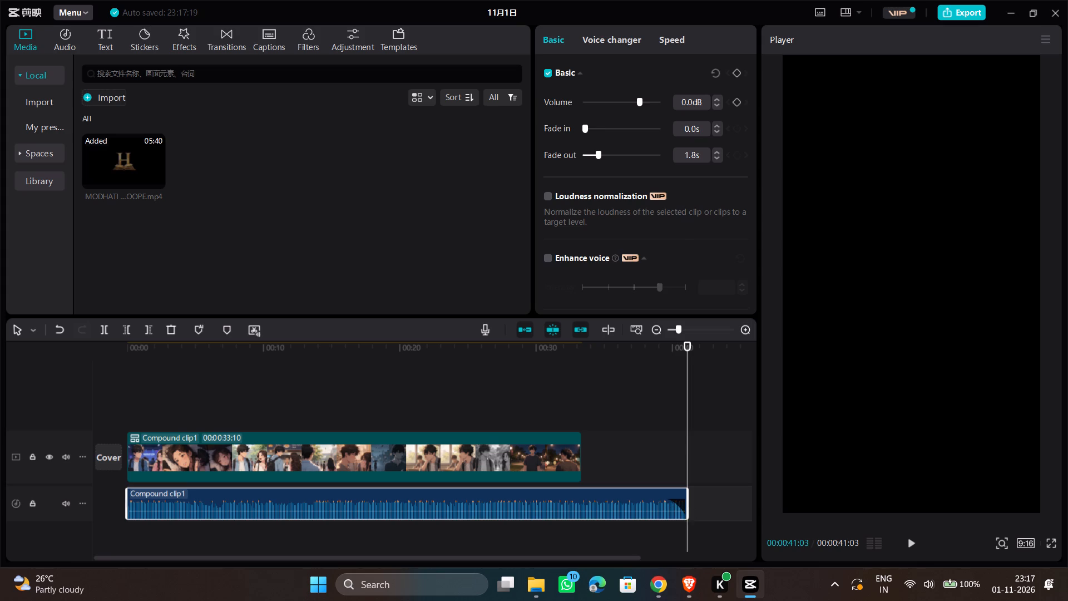
Apply the 渐隐 Out animation to the compound video clip and play its ending to check it.
{"action": "left_click", "coordinate": [577, 388]}
{"action": "key", "text": "space"}
{"action": "left_click", "coordinate": [576, 398]}
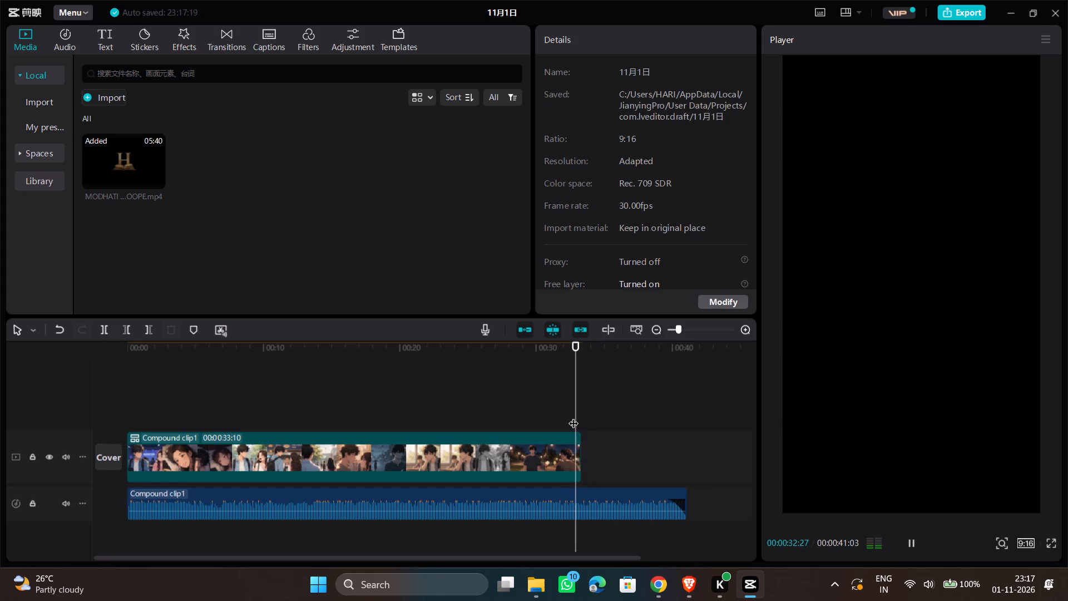
{"action": "left_click", "coordinate": [576, 448]}
{"action": "left_click", "coordinate": [684, 37]}
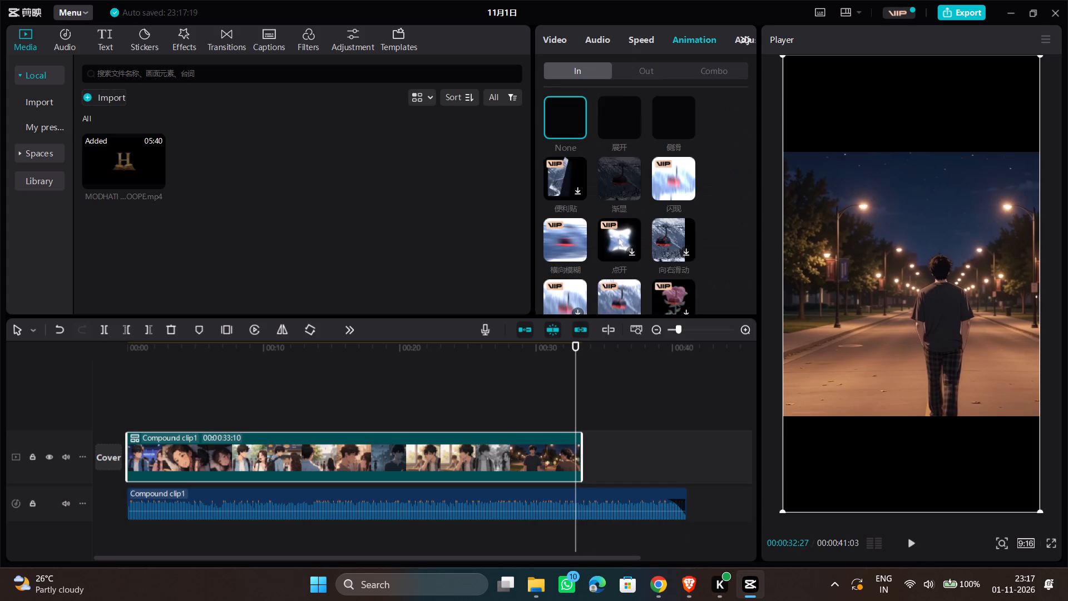
{"action": "left_click", "coordinate": [646, 75]}
{"action": "left_click", "coordinate": [619, 167]}
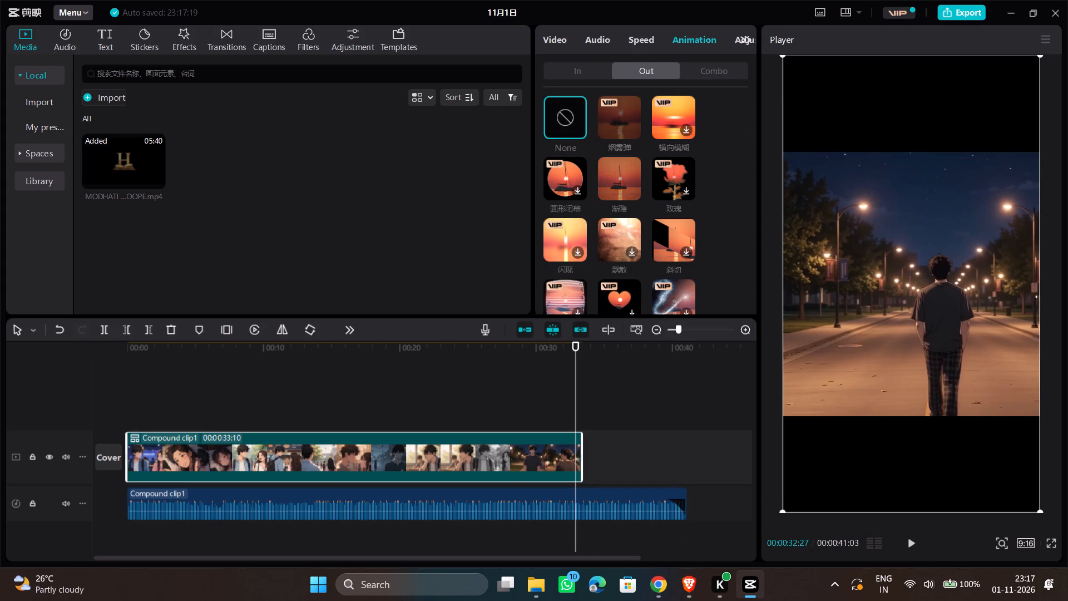
{"action": "left_click", "coordinate": [561, 405]}
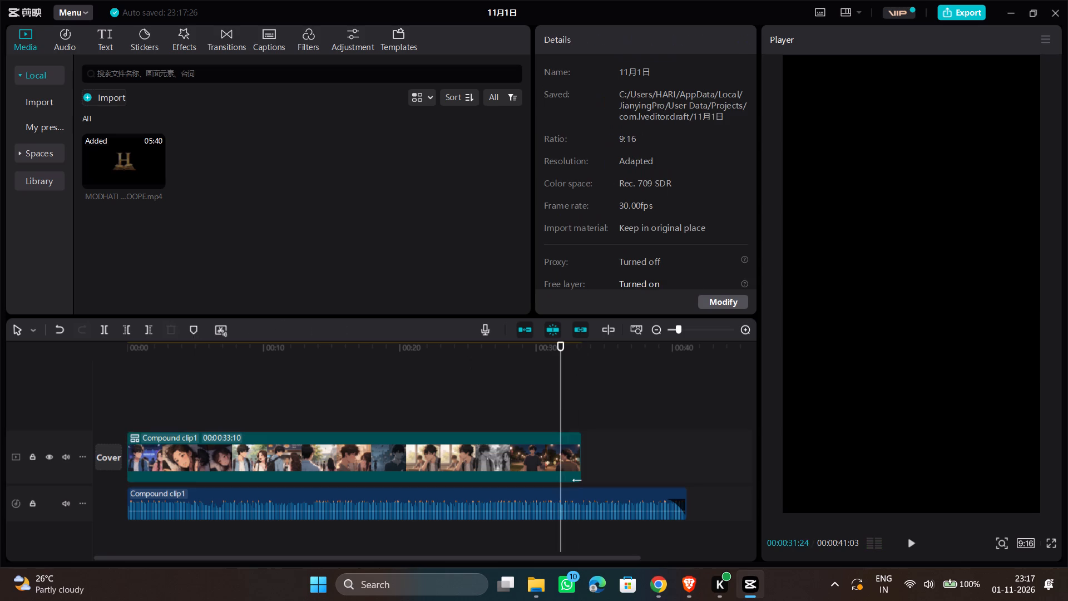
{"action": "key", "text": "space"}
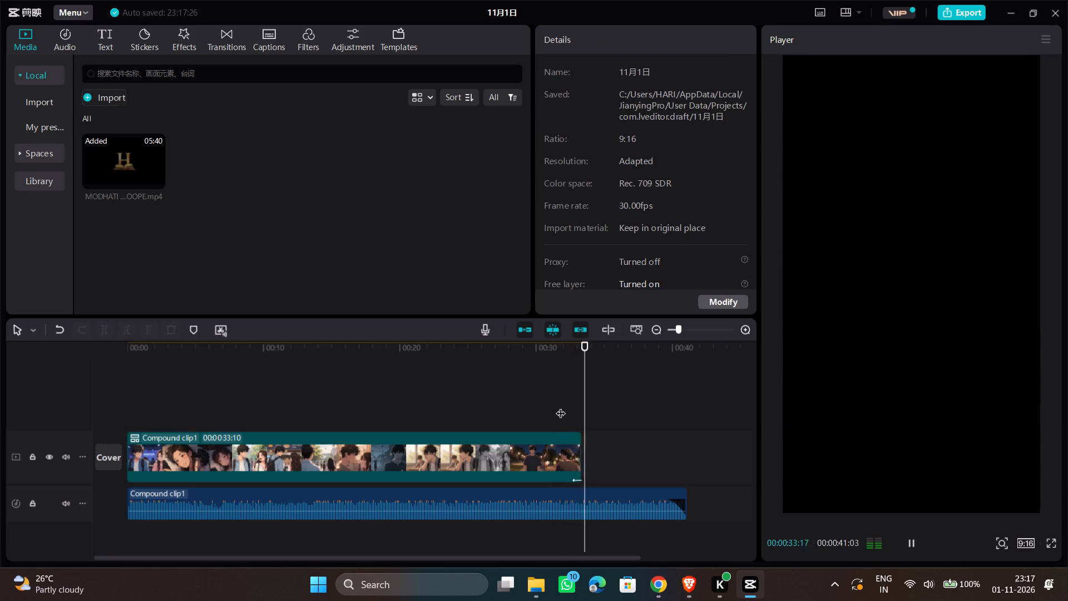
Add a default text at 00:00:33:25, after the video's end, and change its wording to "EDIT BY".
{"action": "left_click", "coordinate": [589, 412]}
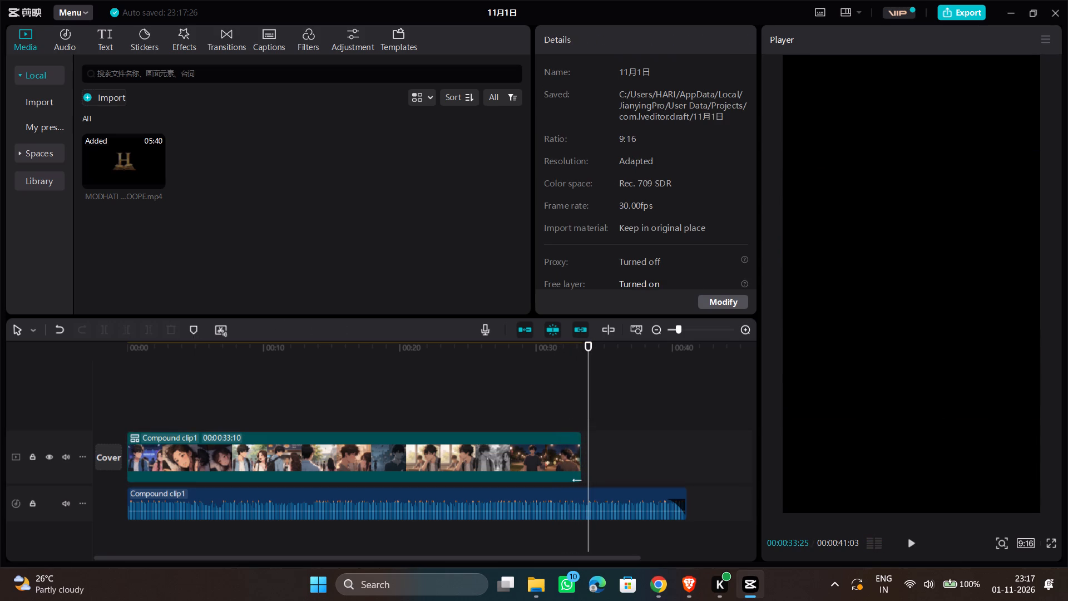
{"action": "left_click", "coordinate": [111, 41]}
{"action": "left_click", "coordinate": [138, 126]}
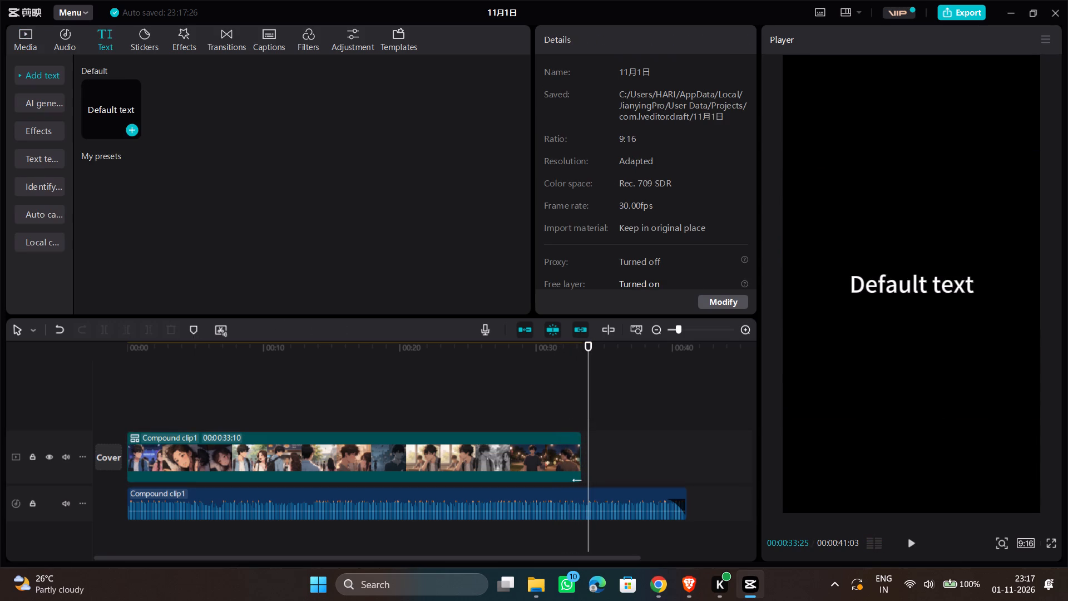
{"action": "left_click_drag", "start_coordinate": [601, 107], "coordinate": [550, 107]}
{"action": "key", "text": "BackSpace"}
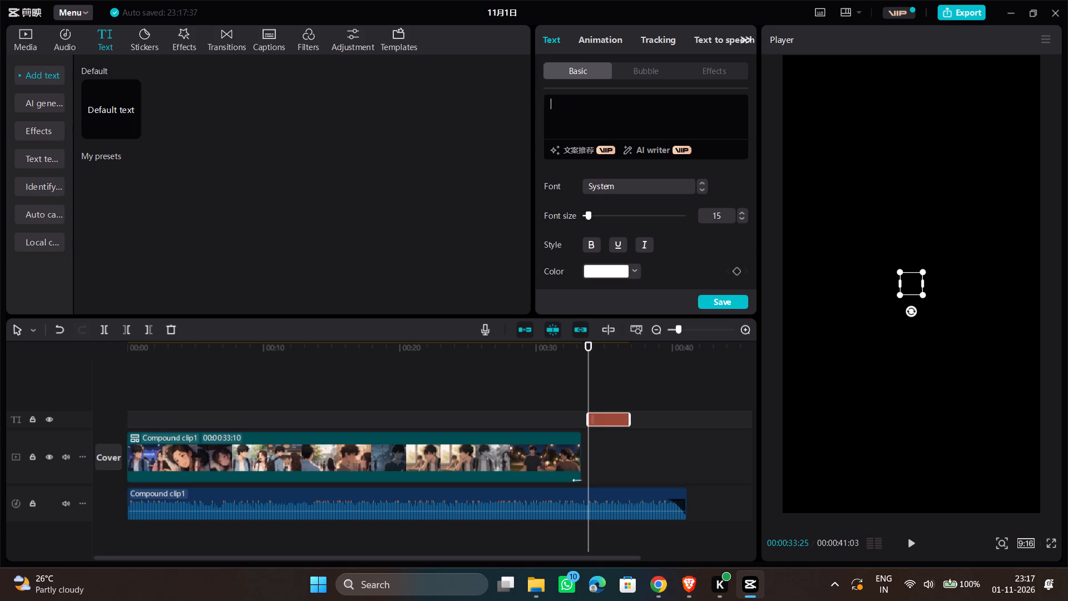
{"action": "type", "text": "EDIT"}
{"action": "key", "text": "space"}
{"action": "type", "text": "BY"}
Set the EDIT BY text's font to Thrive and shrink the text to a little under half its size.
{"action": "left_click", "coordinate": [664, 193]}
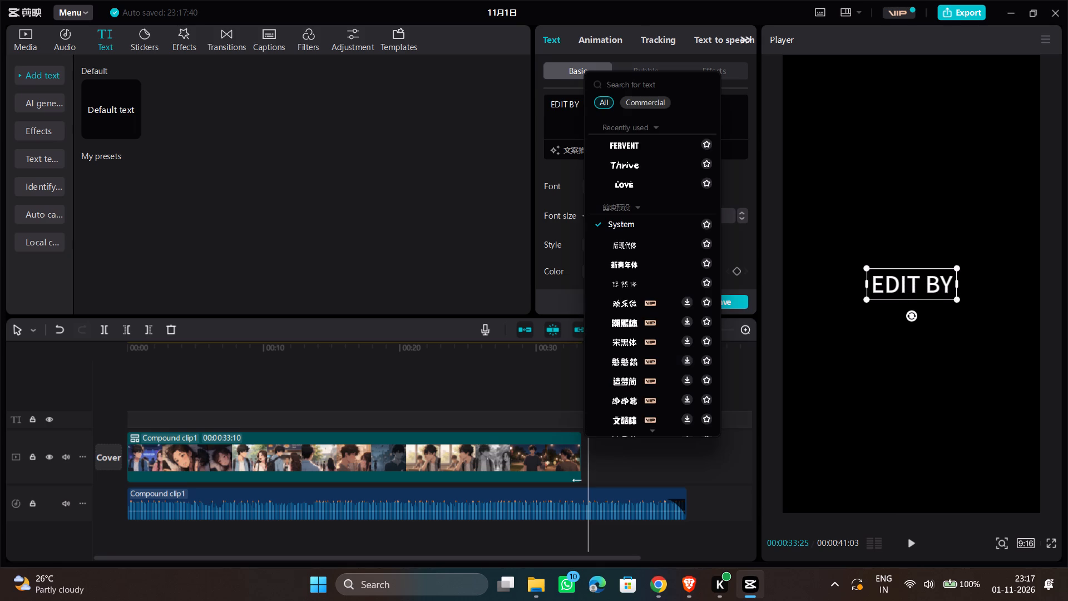
{"action": "left_click", "coordinate": [660, 159]}
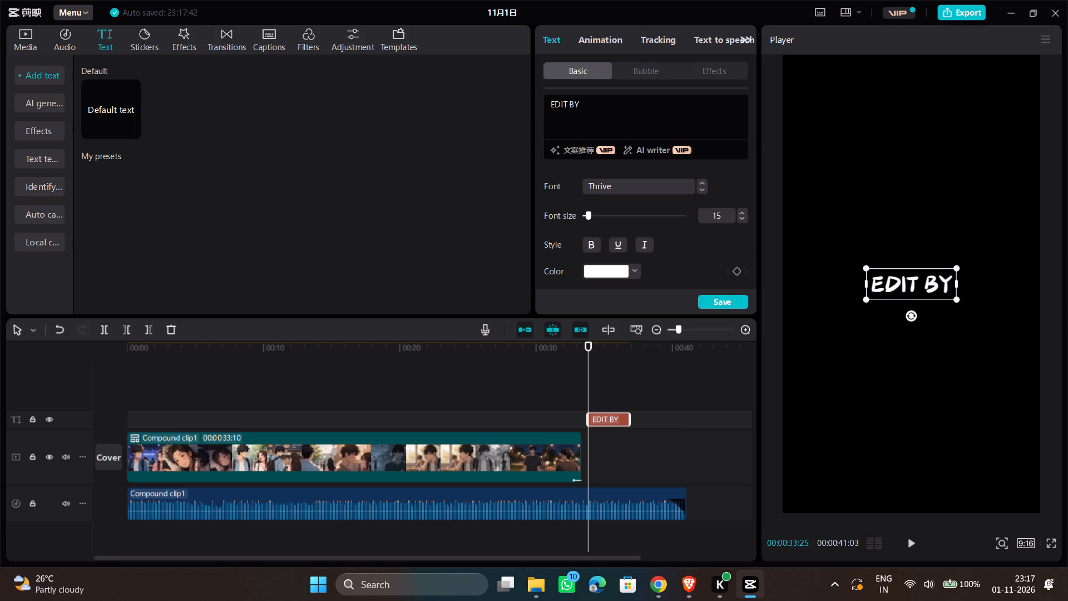
{"action": "left_click_drag", "start_coordinate": [868, 300], "coordinate": [901, 284]}
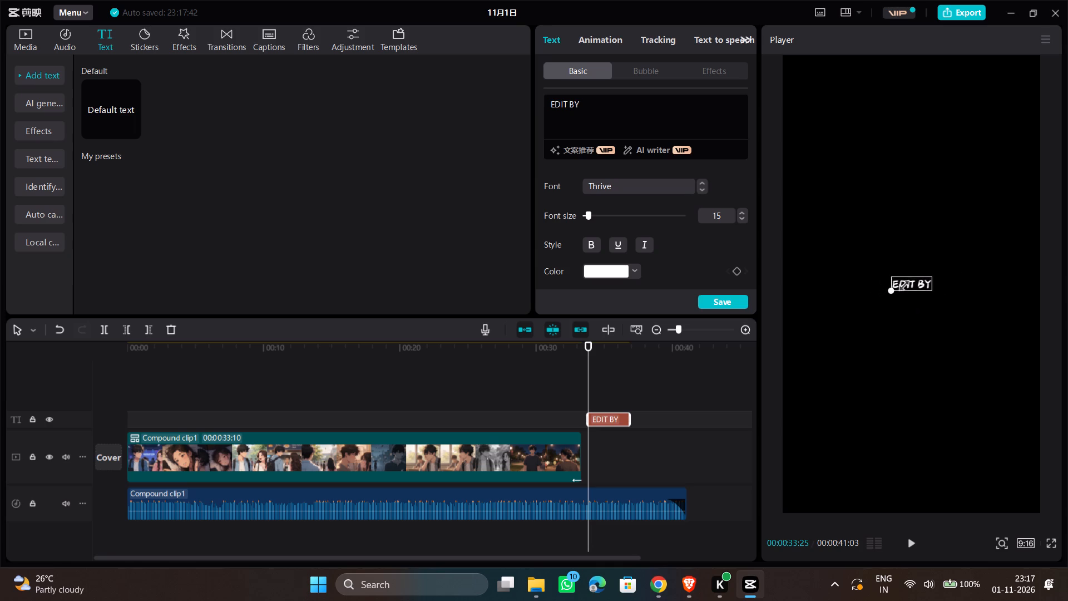
Keep the EDIT BY text centred in the frame and move its clip so that it ends together with the audio.
{"action": "left_click_drag", "start_coordinate": [901, 284], "coordinate": [902, 284]}
{"action": "left_click", "coordinate": [909, 282]}
{"action": "left_click_drag", "start_coordinate": [611, 416], "coordinate": [634, 420]}
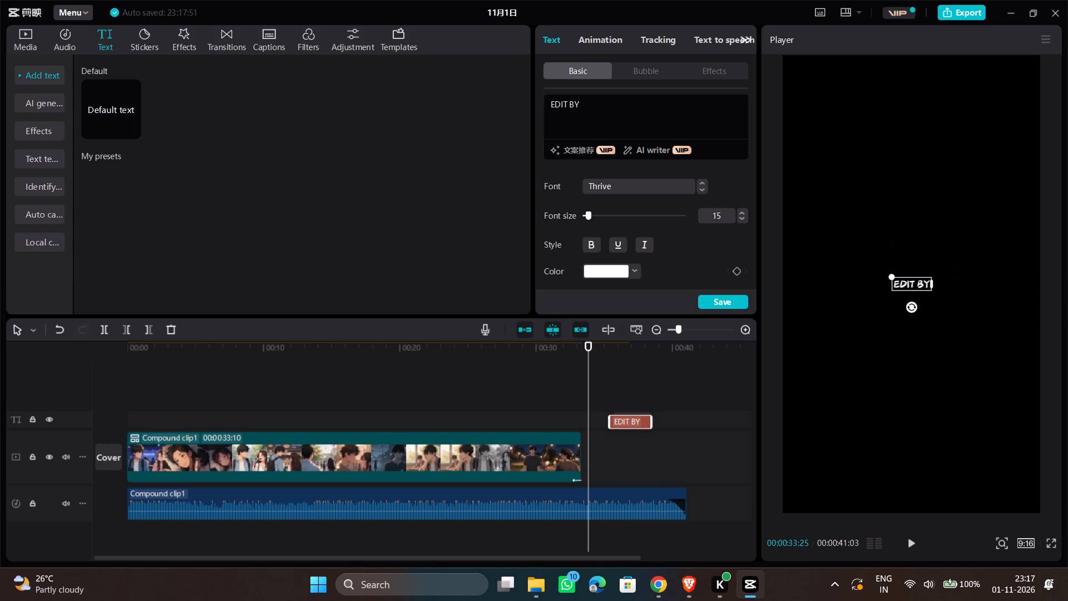
{"action": "left_click_drag", "start_coordinate": [634, 420], "coordinate": [667, 412]}
Duplicate the EDIT BY text onto a track above at 00:00:38:03 and change the copy's wording to HARI.
{"action": "left_click", "coordinate": [637, 385]}
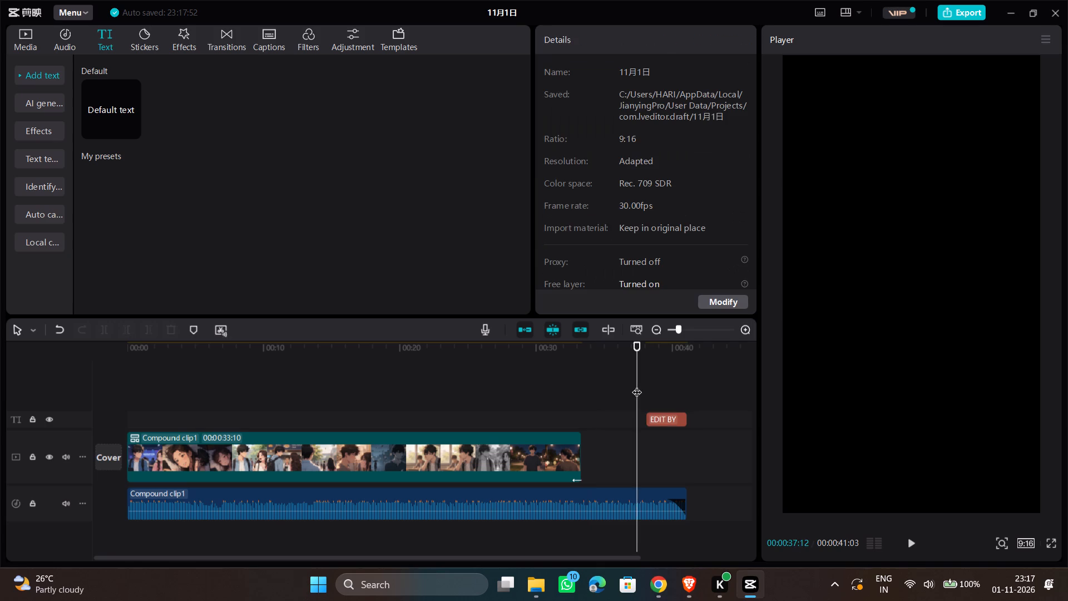
{"action": "left_click_drag", "start_coordinate": [637, 385], "coordinate": [641, 392]}
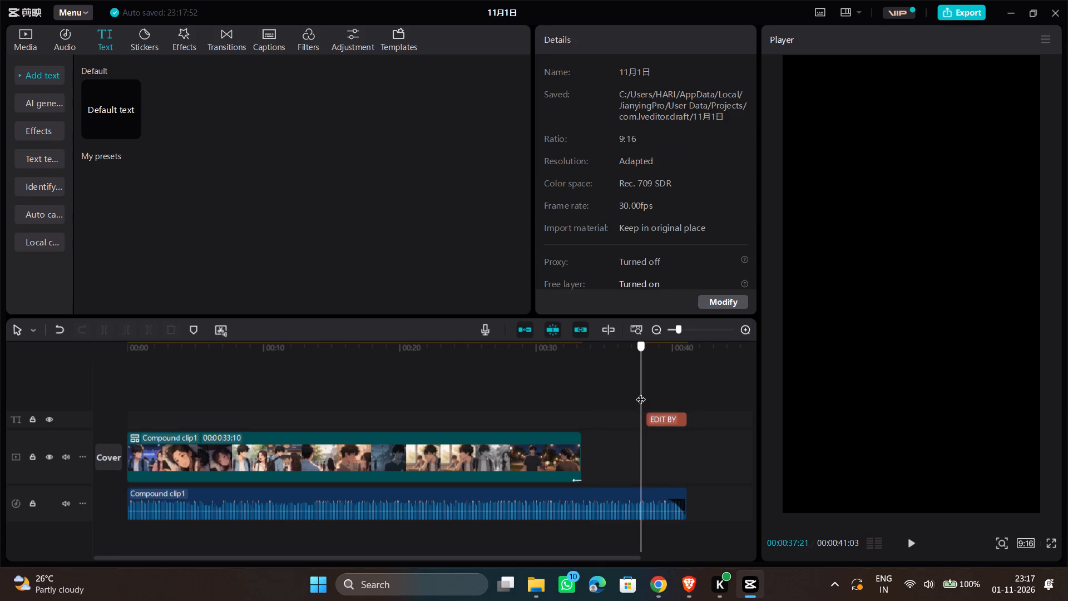
{"action": "left_click_drag", "start_coordinate": [641, 392], "coordinate": [645, 392]}
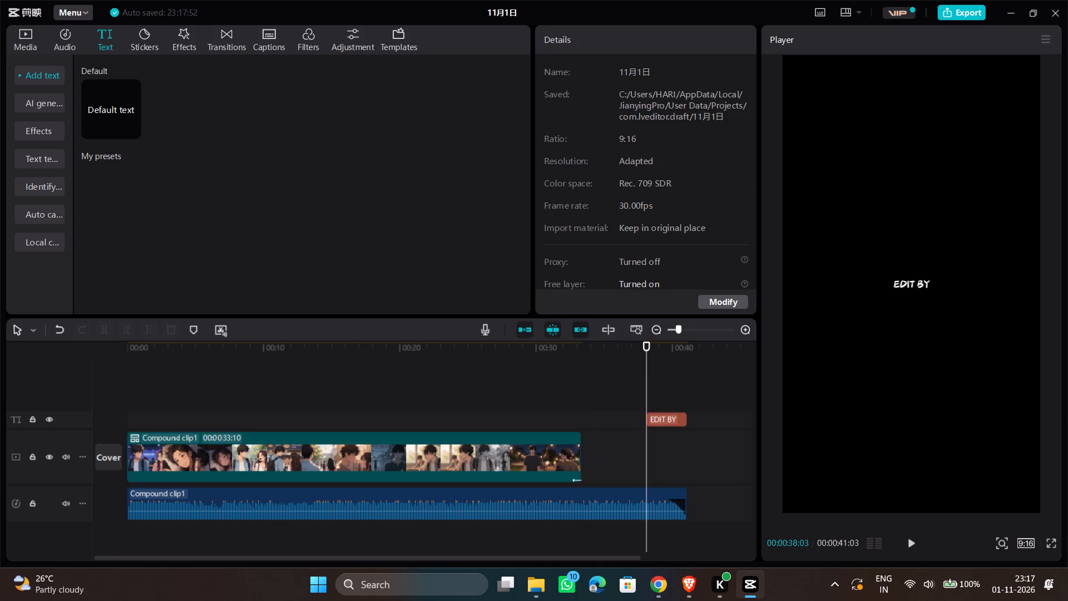
{"action": "left_click", "coordinate": [655, 419]}
{"action": "key", "text": "c"}
{"action": "key", "text": "ctrl+c"}
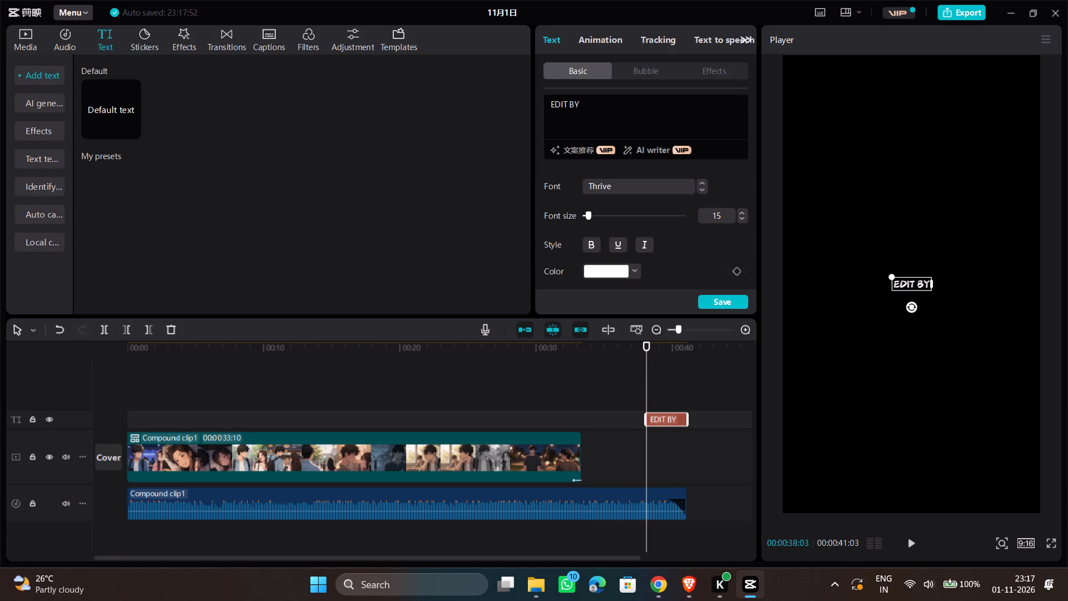
{"action": "key", "text": "ctrl+v"}
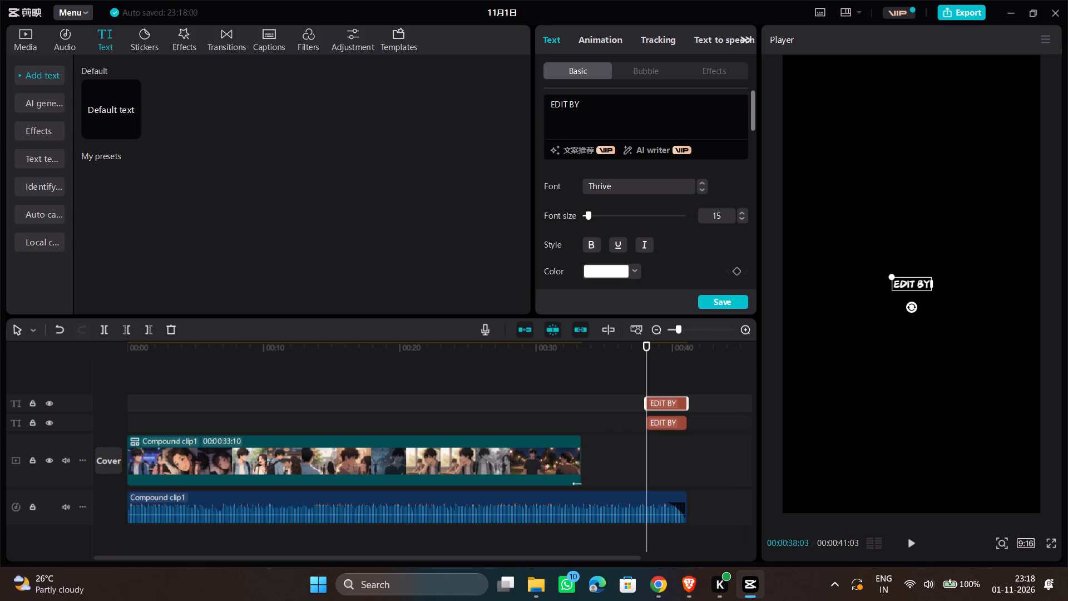
{"action": "left_click_drag", "start_coordinate": [600, 108], "coordinate": [545, 102]}
{"action": "type", "text": "hari"}
{"action": "key", "text": "ctrl+BackSpace"}
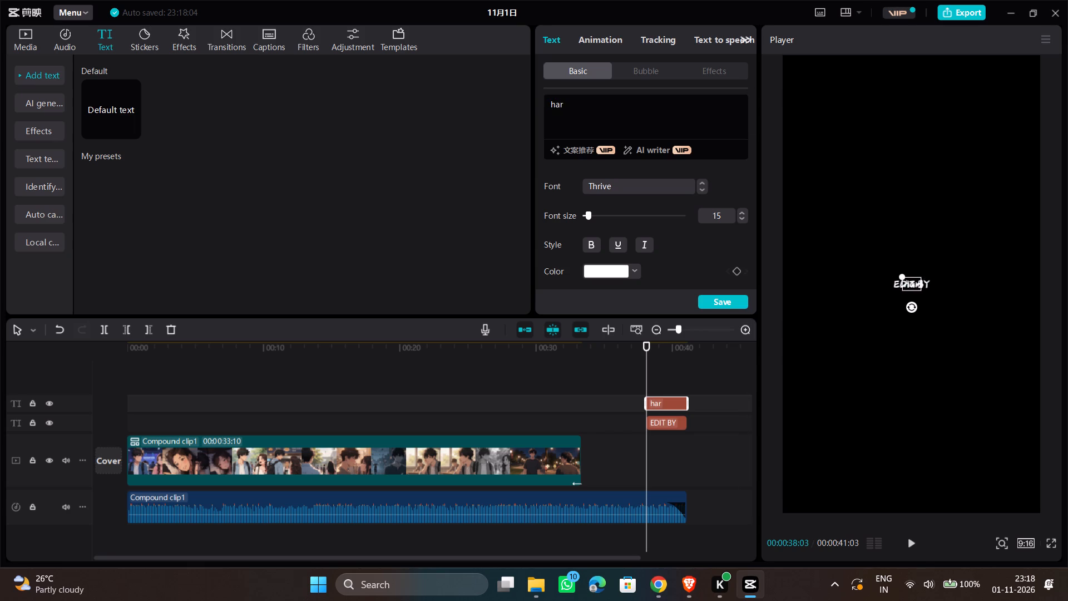
{"action": "type", "text": "HARI"}
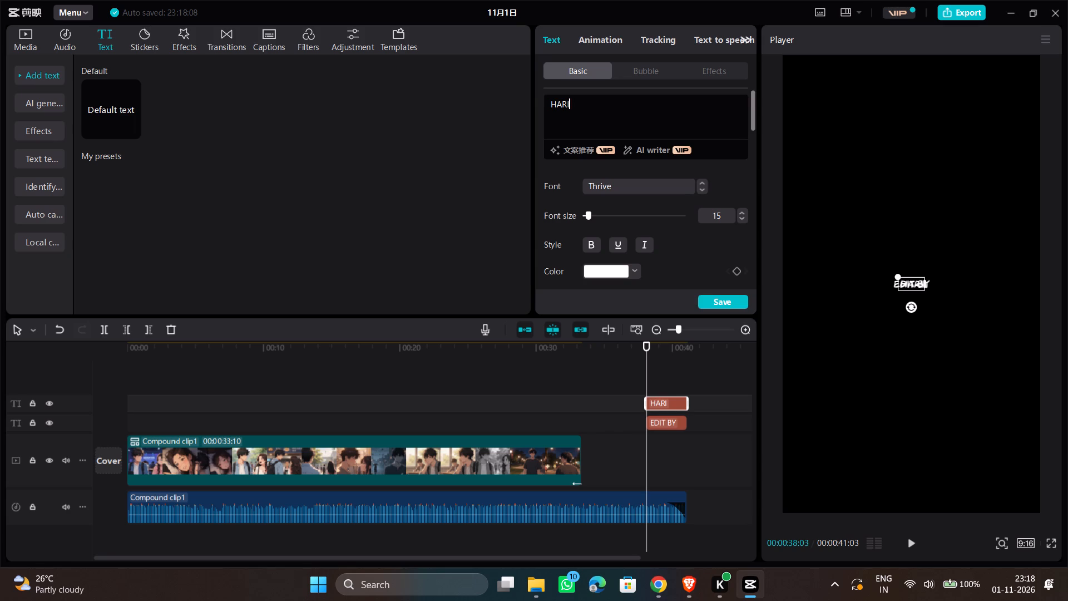
Set the HARI text's font to ZY Fervent.
{"action": "left_click", "coordinate": [615, 184]}
{"action": "scroll", "coordinate": [651, 141], "scroll_direction": "up", "scroll_amount": 9}
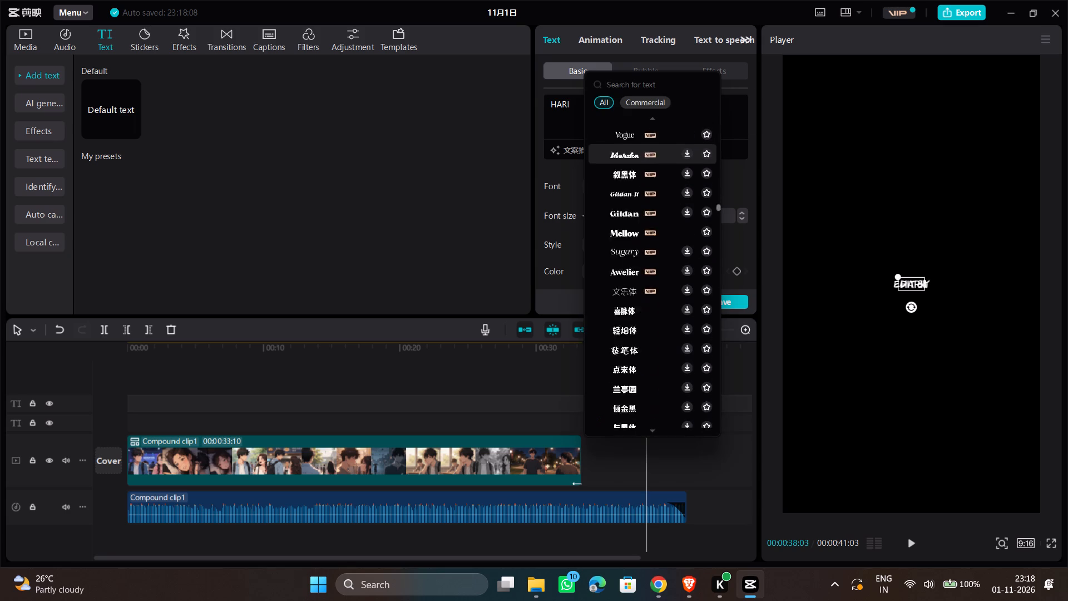
{"action": "scroll", "coordinate": [654, 147], "scroll_direction": "up", "scroll_amount": 14}
{"action": "left_click", "coordinate": [640, 169]}
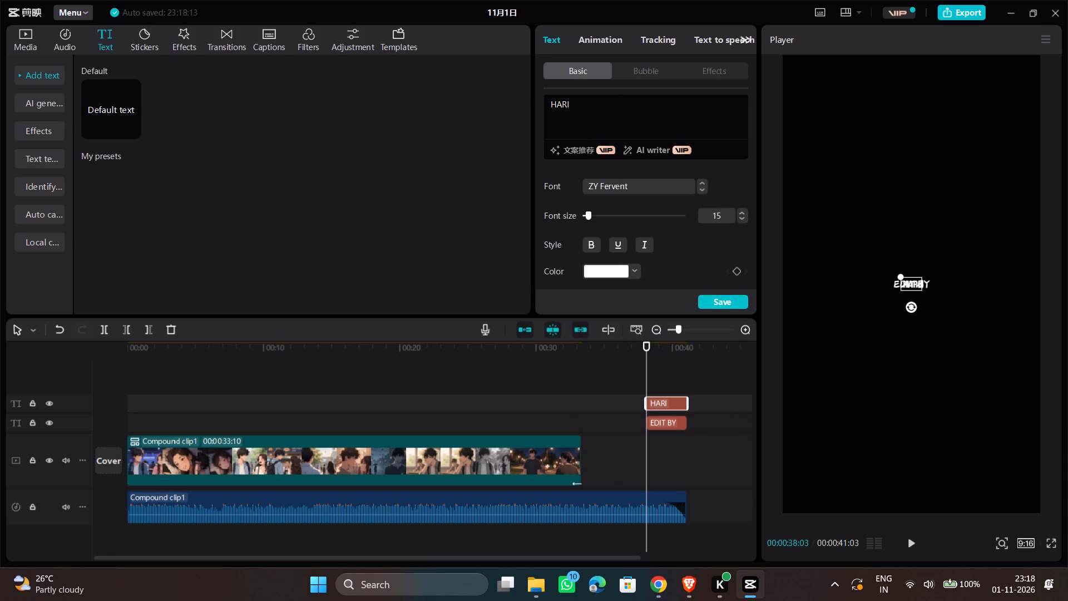
Enlarge the HARI text to roughly double its size and centre it horizontally just below EDIT BY.
{"action": "left_click_drag", "start_coordinate": [912, 286], "coordinate": [907, 306]}
{"action": "left_click_drag", "start_coordinate": [896, 297], "coordinate": [883, 294]}
{"action": "left_click_drag", "start_coordinate": [883, 294], "coordinate": [877, 293]}
{"action": "left_click_drag", "start_coordinate": [901, 302], "coordinate": [922, 302]}
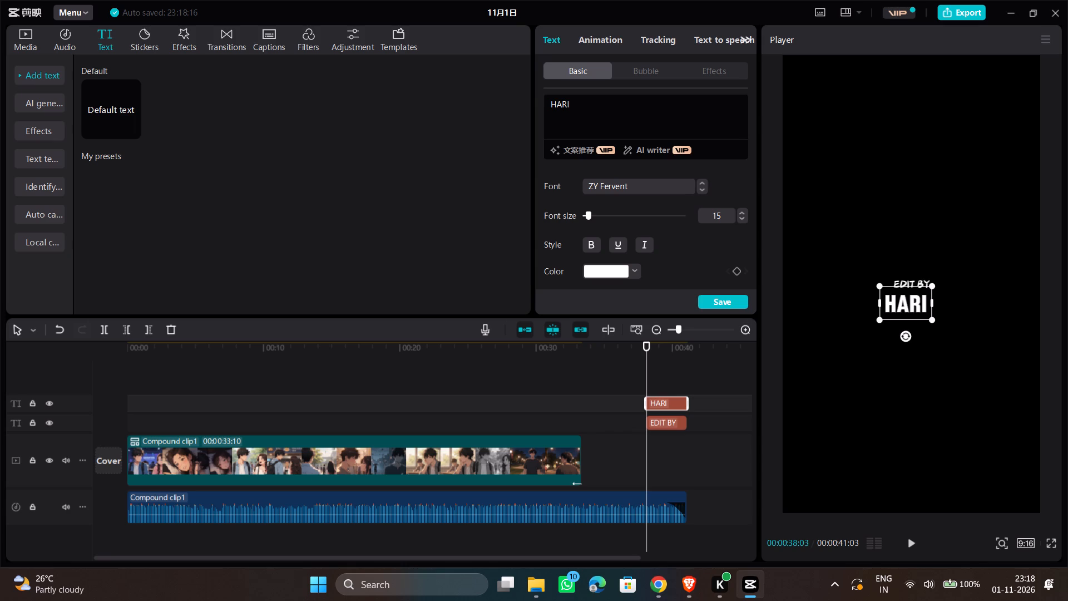
{"action": "left_click_drag", "start_coordinate": [911, 299], "coordinate": [926, 298]}
{"action": "left_click_drag", "start_coordinate": [917, 296], "coordinate": [898, 296]}
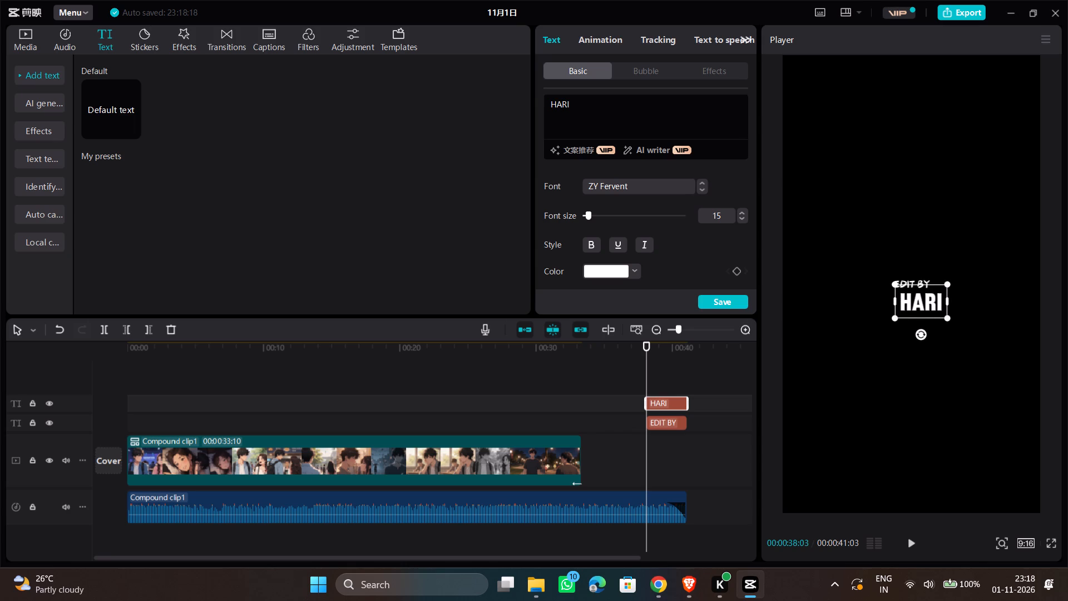
{"action": "left_click_drag", "start_coordinate": [919, 300], "coordinate": [907, 300]}
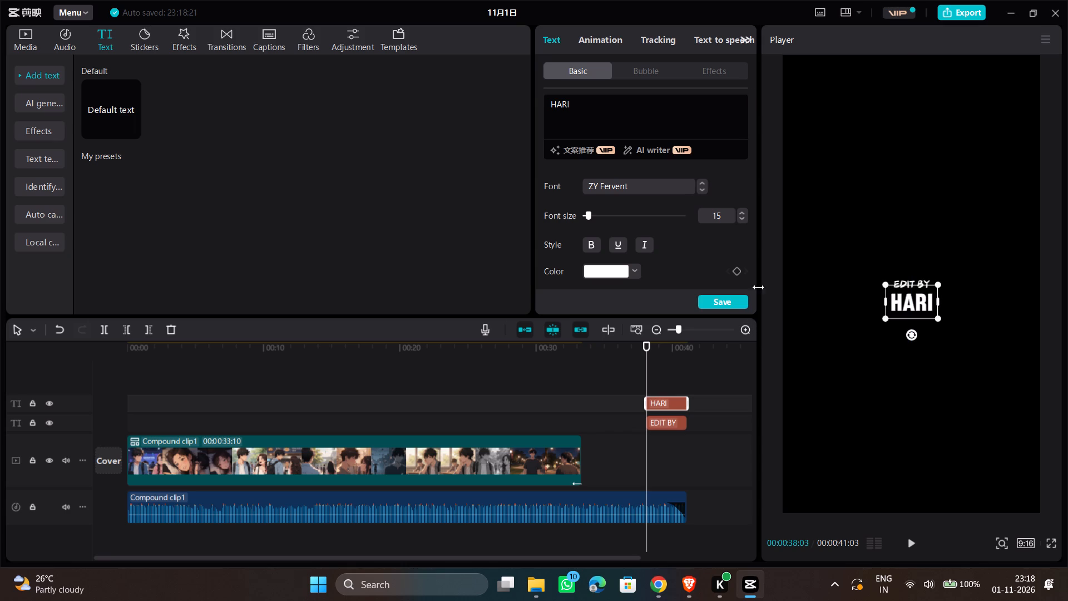
Raise the EDIT BY text slightly so that it sits clear above HARI.
{"action": "left_click", "coordinate": [671, 422]}
{"action": "left_click_drag", "start_coordinate": [911, 279], "coordinate": [908, 272]}
{"action": "left_click", "coordinate": [907, 302]}
{"action": "left_click", "coordinate": [907, 304]}
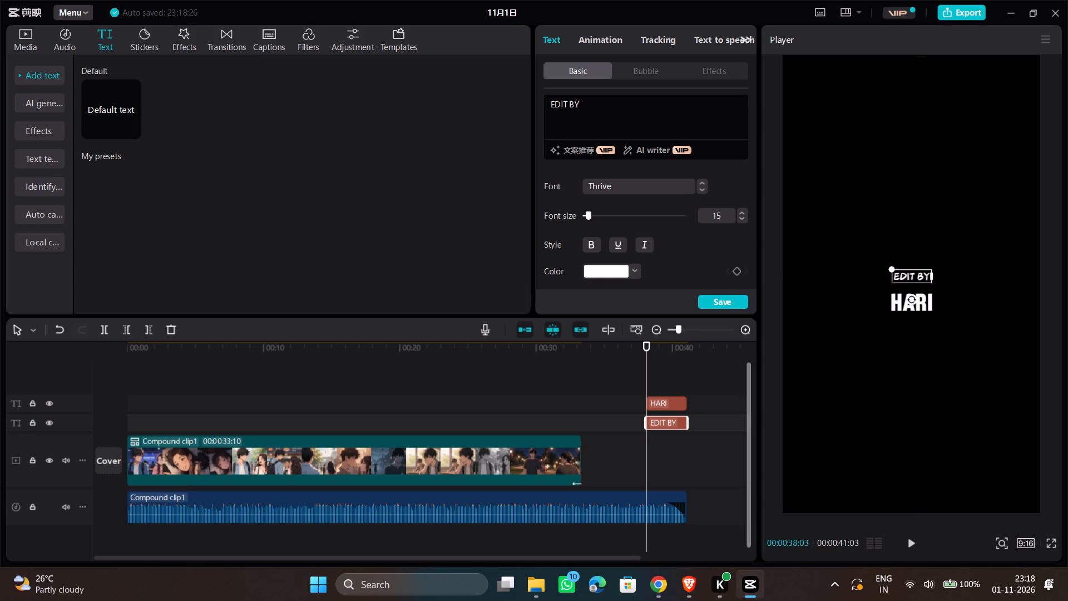
Move the HARI text straight up to the centre of the frame.
{"action": "left_click", "coordinate": [660, 404]}
{"action": "left_click_drag", "start_coordinate": [917, 303], "coordinate": [917, 285]}
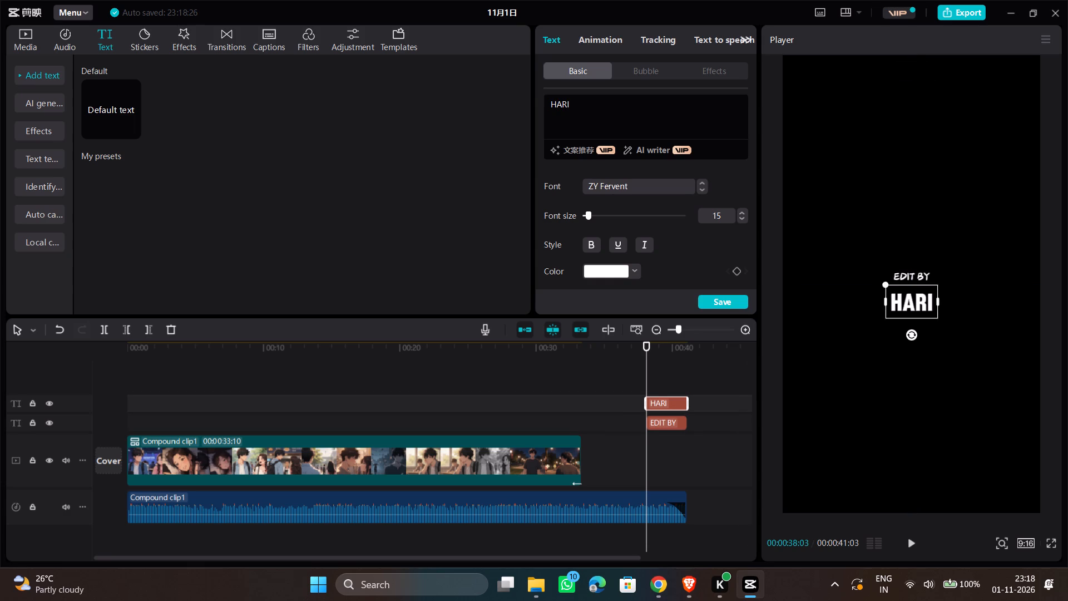
{"action": "left_click_drag", "start_coordinate": [917, 285], "coordinate": [917, 284]}
{"action": "left_click_drag", "start_coordinate": [907, 299], "coordinate": [908, 279]}
Move the EDIT BY text up so that it sits just above HARI, centred horizontally.
{"action": "left_click", "coordinate": [665, 419]}
{"action": "left_click_drag", "start_coordinate": [907, 274], "coordinate": [907, 269]}
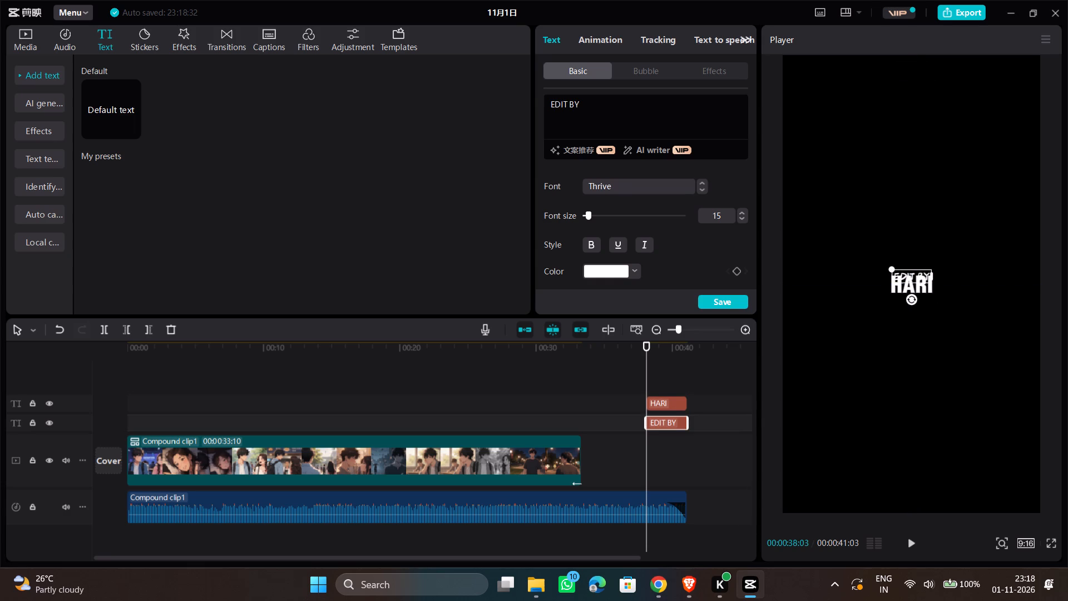
{"action": "left_click_drag", "start_coordinate": [907, 269], "coordinate": [907, 262]}
{"action": "left_click_drag", "start_coordinate": [909, 275], "coordinate": [908, 264]}
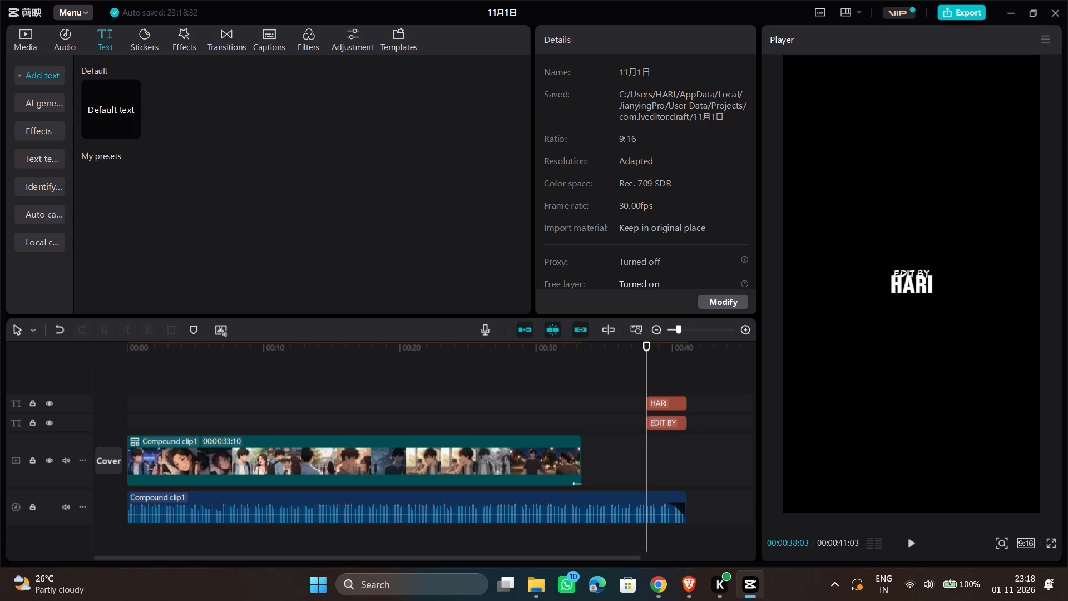
{"action": "left_click", "coordinate": [664, 420]}
{"action": "left_click_drag", "start_coordinate": [915, 268], "coordinate": [914, 267]}
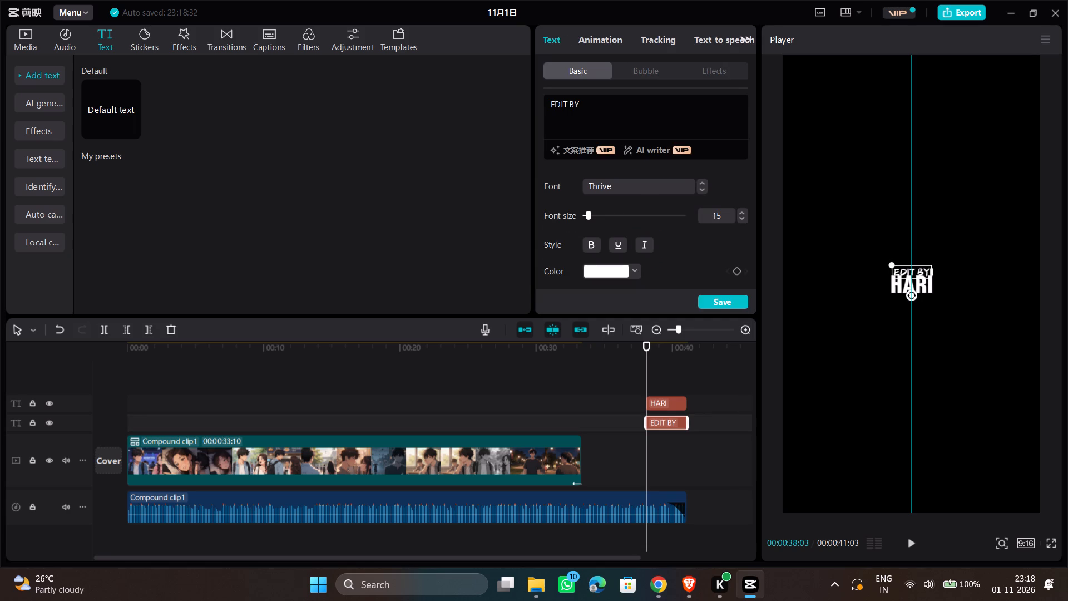
{"action": "left_click_drag", "start_coordinate": [914, 267], "coordinate": [911, 262]}
Set the HARI text's color to yellow-orange FFBF17.
{"action": "left_click", "coordinate": [674, 372]}
{"action": "left_click", "coordinate": [673, 397]}
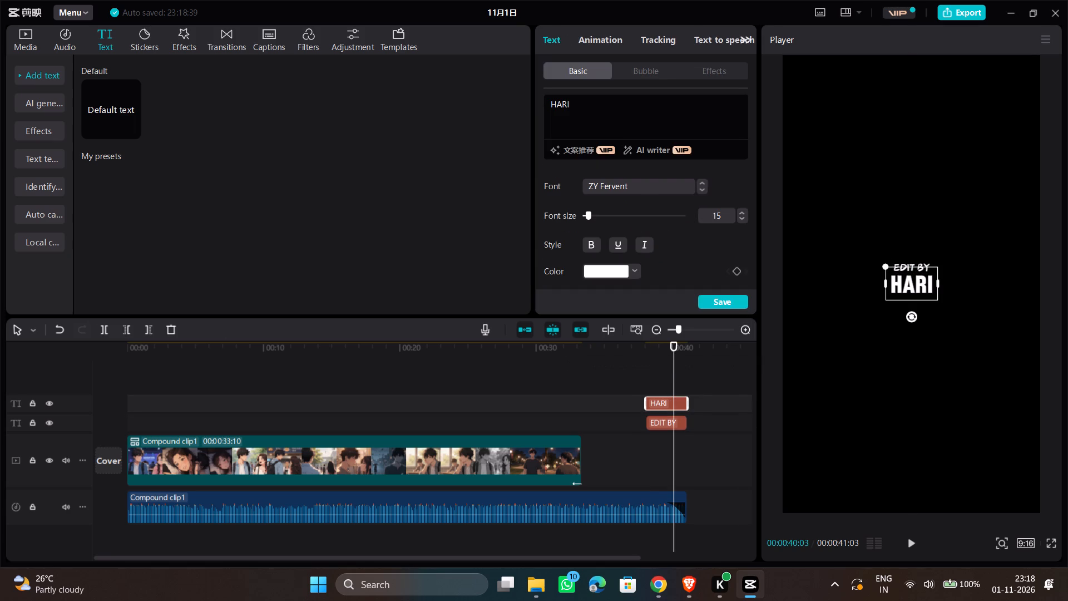
{"action": "left_click", "coordinate": [597, 272]}
{"action": "left_click", "coordinate": [647, 460]}
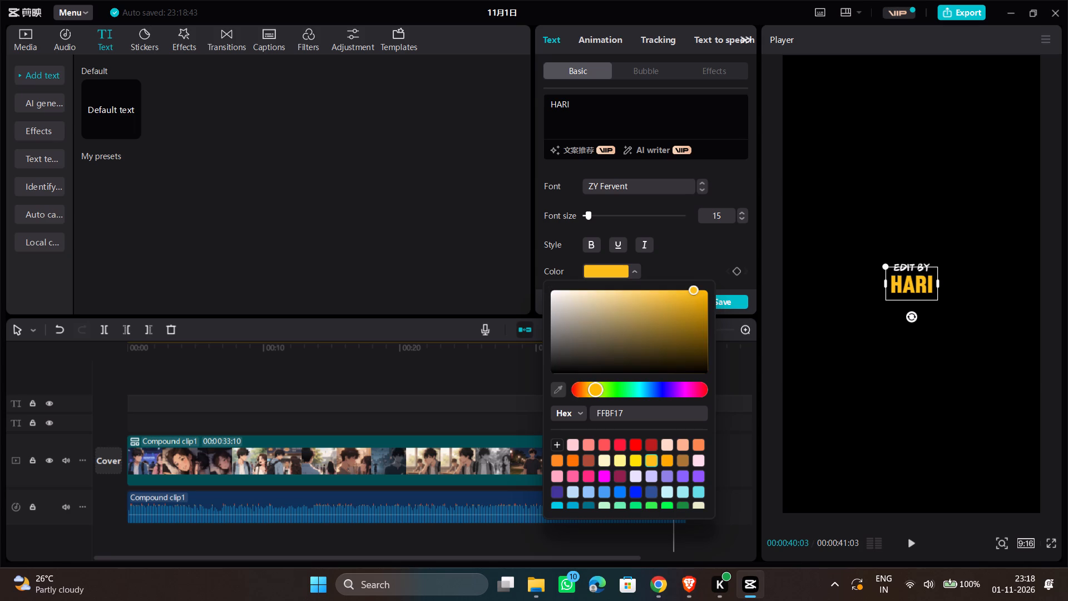
{"action": "left_click", "coordinate": [741, 356]}
Play the closing credit from just before the texts appear to check it.
{"action": "left_click", "coordinate": [636, 371]}
{"action": "key", "text": "space"}
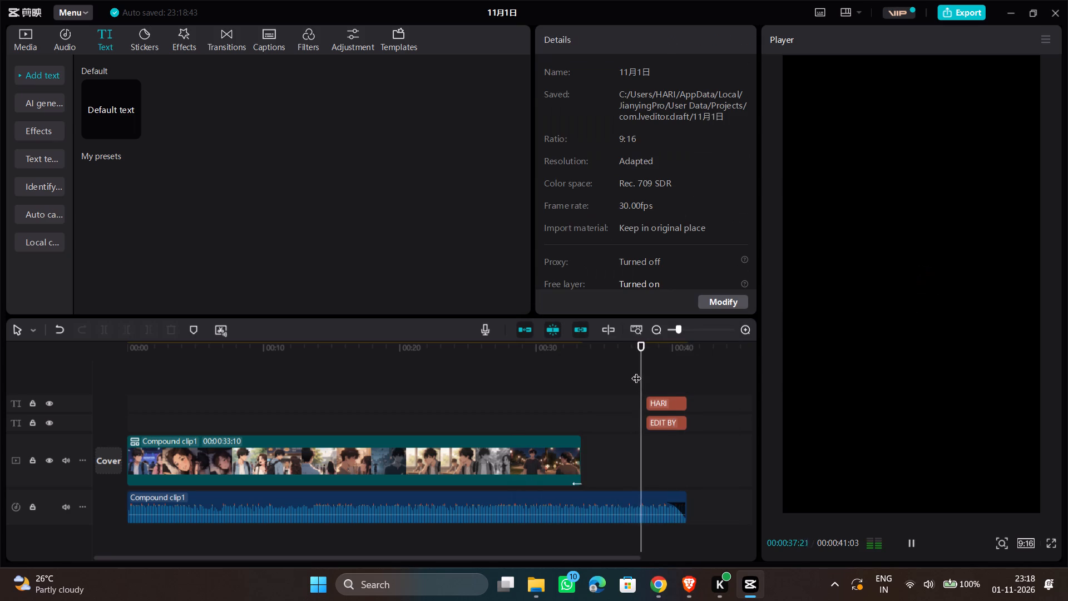
{"action": "key", "text": "space"}
{"action": "key", "text": "space"}
{"action": "key", "text": "space"}
{"action": "key", "text": "space"}
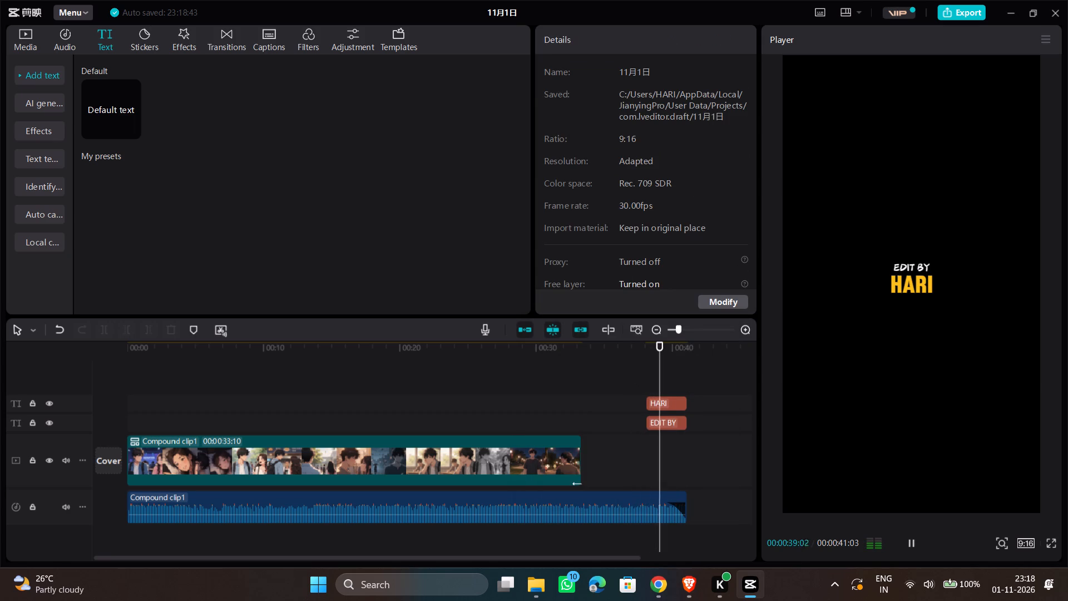
Apply the 闪烁集合 In animation to the EDIT BY and HARI texts together.
{"action": "left_click_drag", "start_coordinate": [670, 380], "coordinate": [660, 423]}
{"action": "key", "text": "space"}
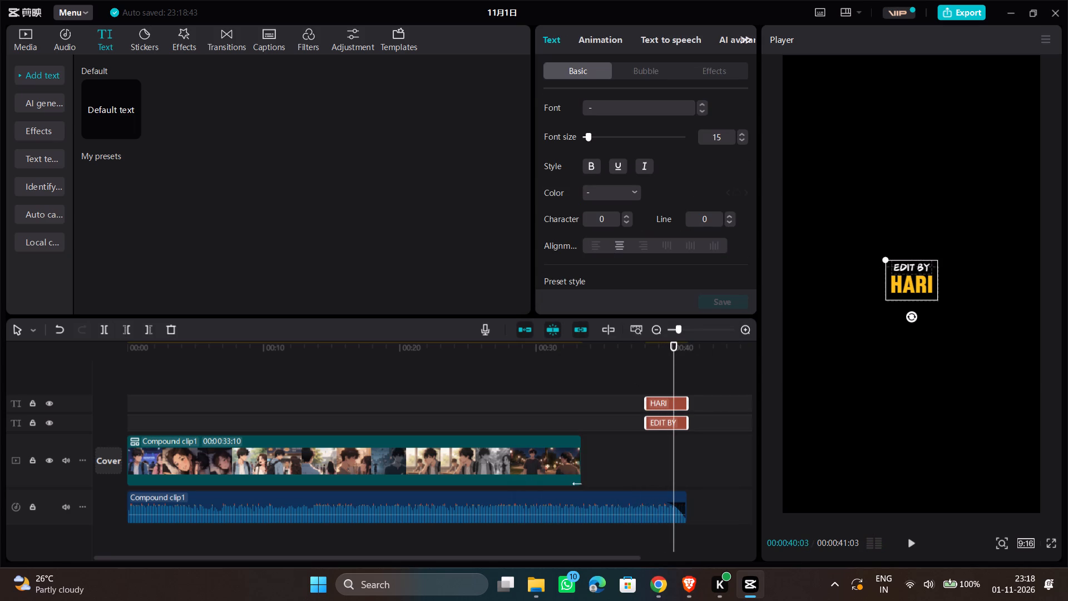
{"action": "left_click", "coordinate": [622, 31]}
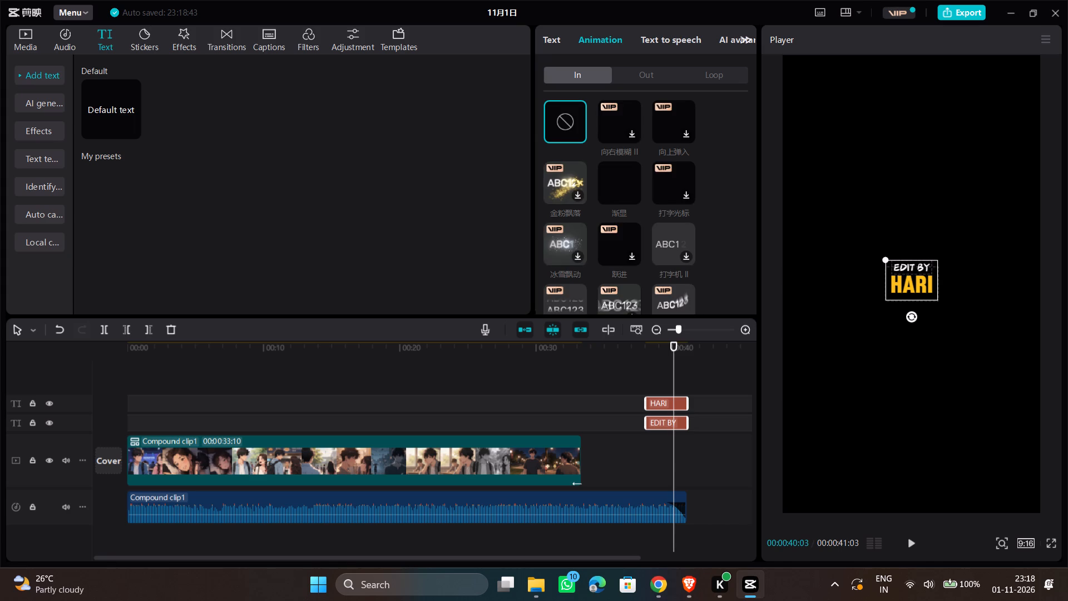
{"action": "left_click_drag", "start_coordinate": [532, 154], "coordinate": [479, 150]}
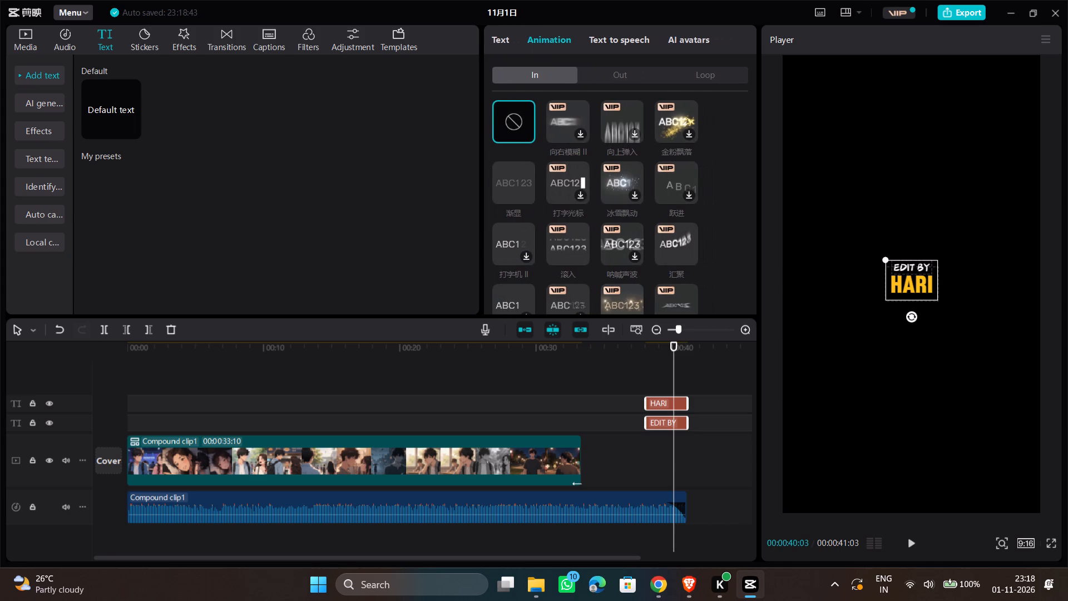
{"action": "scroll", "coordinate": [651, 190], "scroll_direction": "down", "scroll_amount": 7}
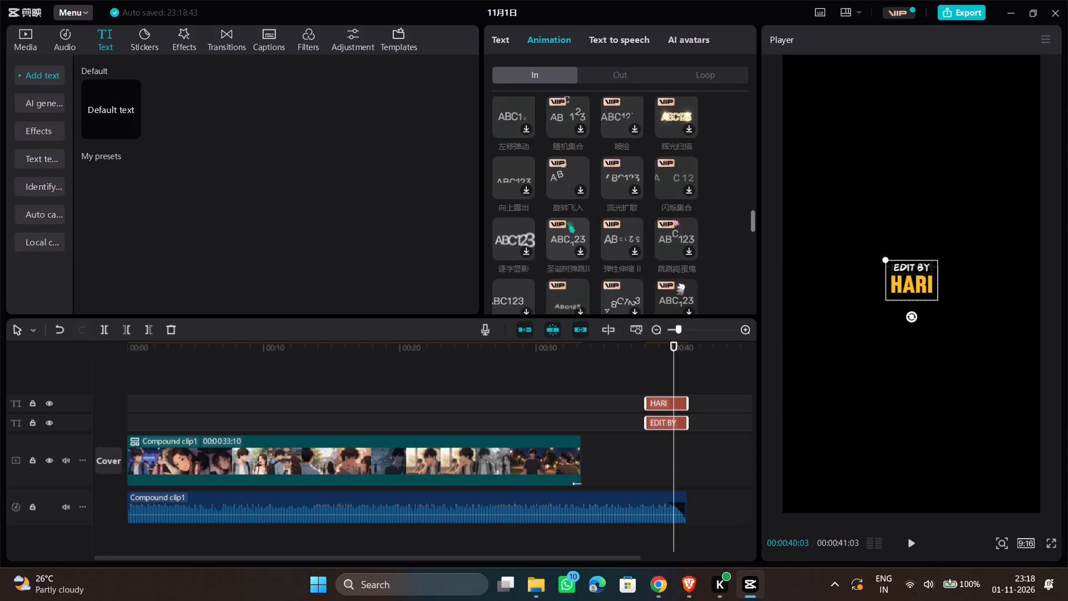
{"action": "scroll", "coordinate": [633, 180], "scroll_direction": "down", "scroll_amount": 1}
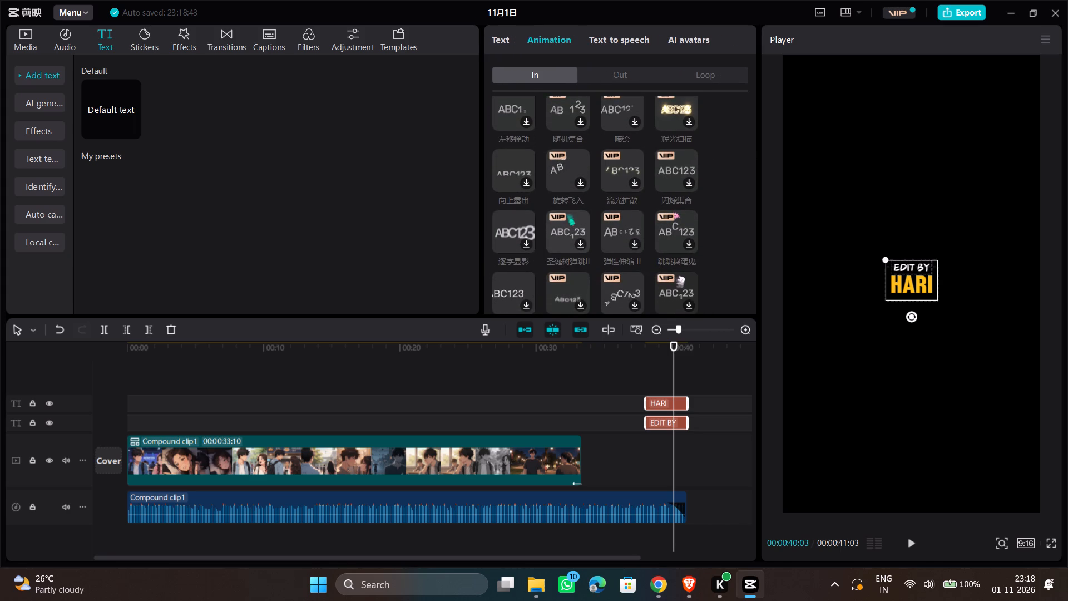
{"action": "left_click", "coordinate": [667, 175]}
Replace the In animation of the EDIT BY and HARI texts with 收拢.
{"action": "scroll", "coordinate": [667, 175], "scroll_direction": "down", "scroll_amount": 1}
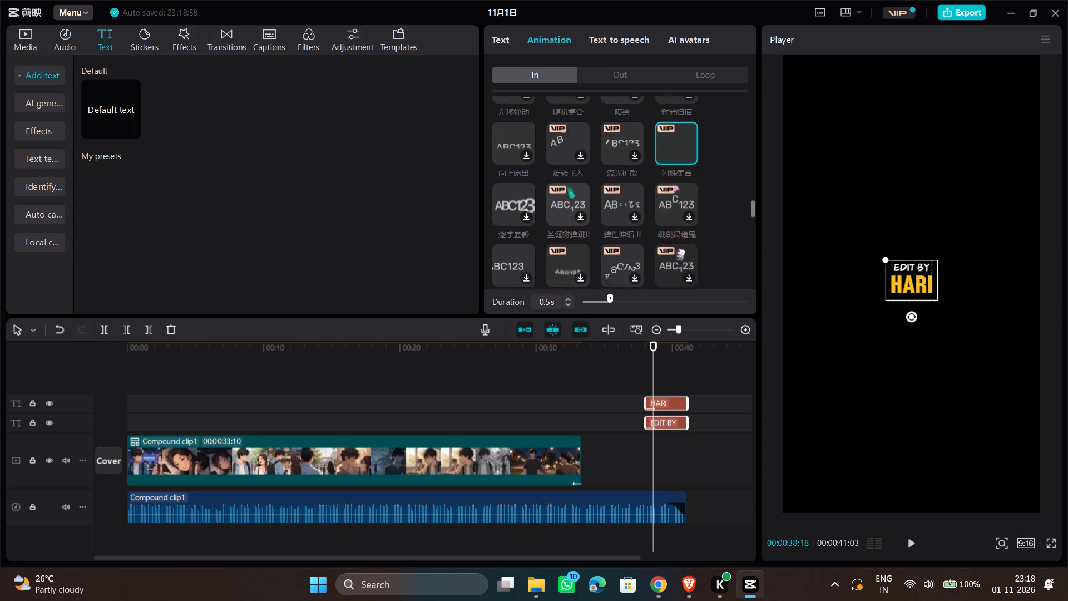
{"action": "scroll", "coordinate": [661, 183], "scroll_direction": "down", "scroll_amount": 1}
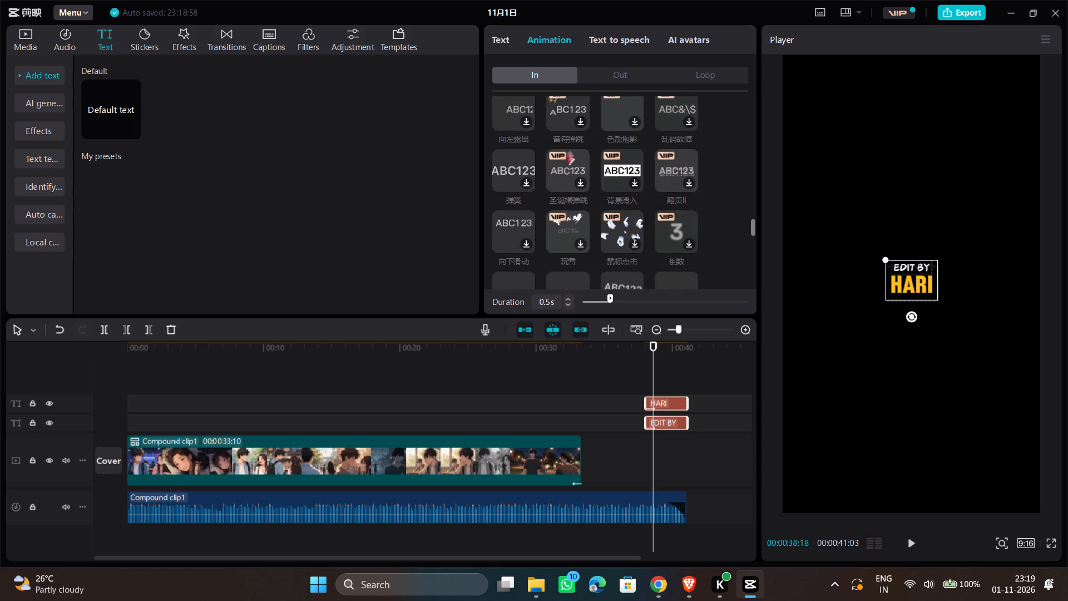
{"action": "scroll", "coordinate": [652, 203], "scroll_direction": "down", "scroll_amount": 2}
{"action": "scroll", "coordinate": [620, 199], "scroll_direction": "up", "scroll_amount": 1}
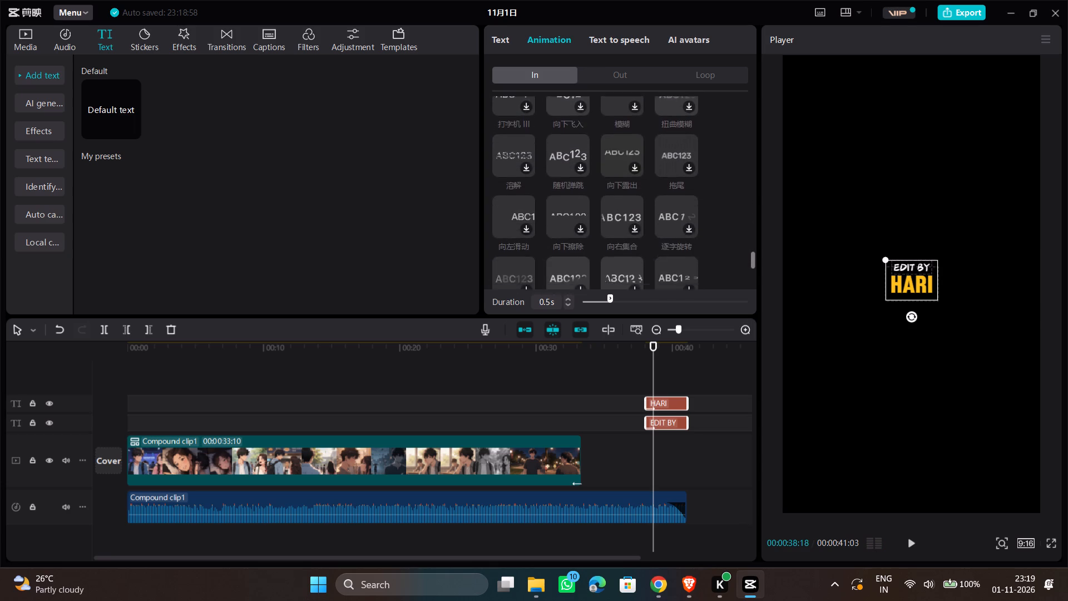
{"action": "scroll", "coordinate": [620, 199], "scroll_direction": "up", "scroll_amount": 6}
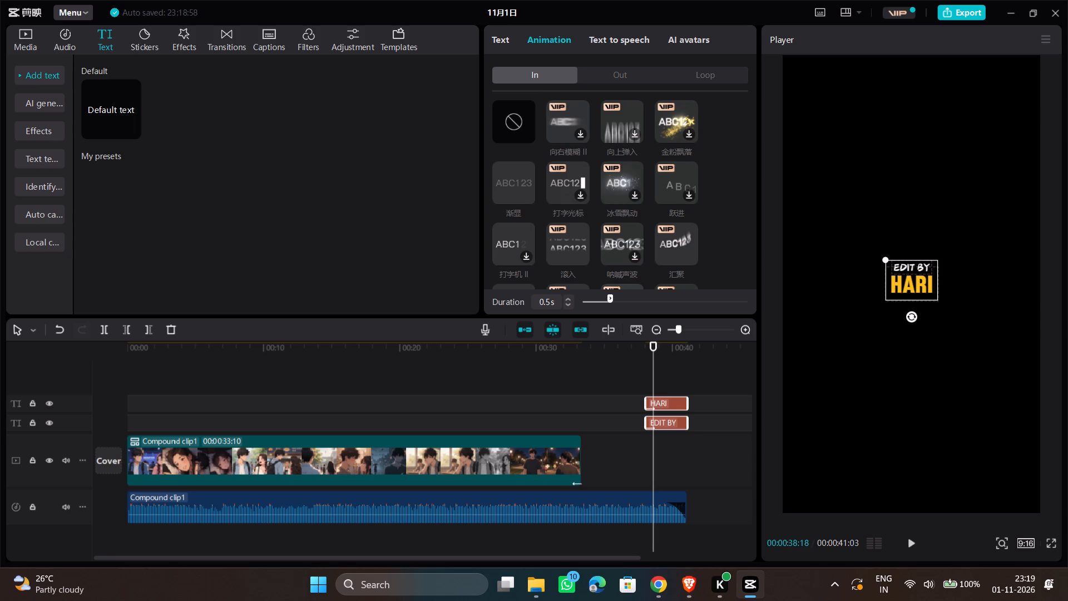
{"action": "scroll", "coordinate": [662, 199], "scroll_direction": "down", "scroll_amount": 1}
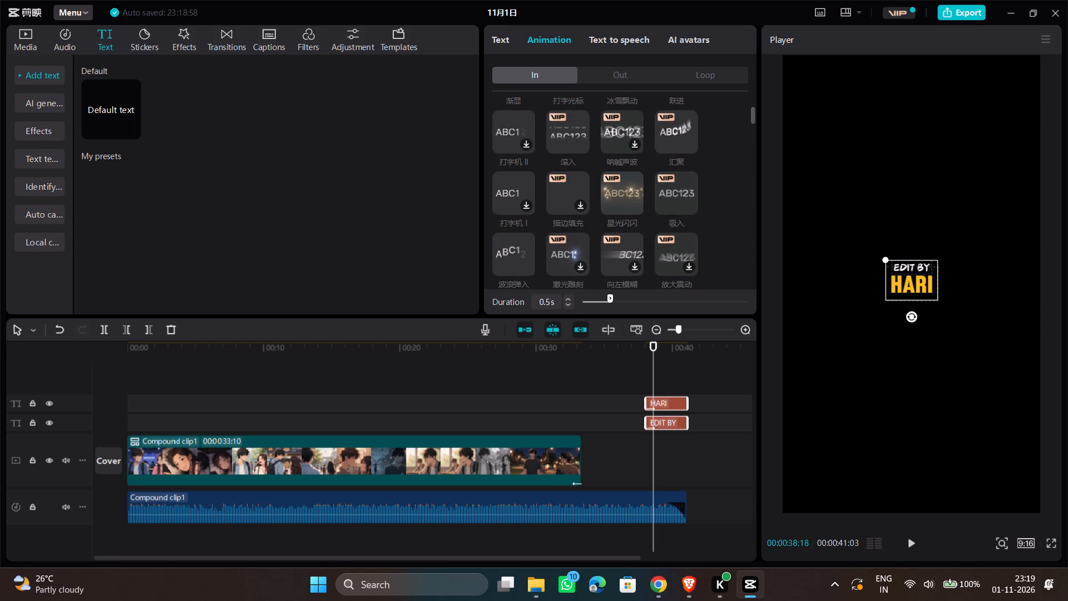
{"action": "scroll", "coordinate": [685, 209], "scroll_direction": "down", "scroll_amount": 1}
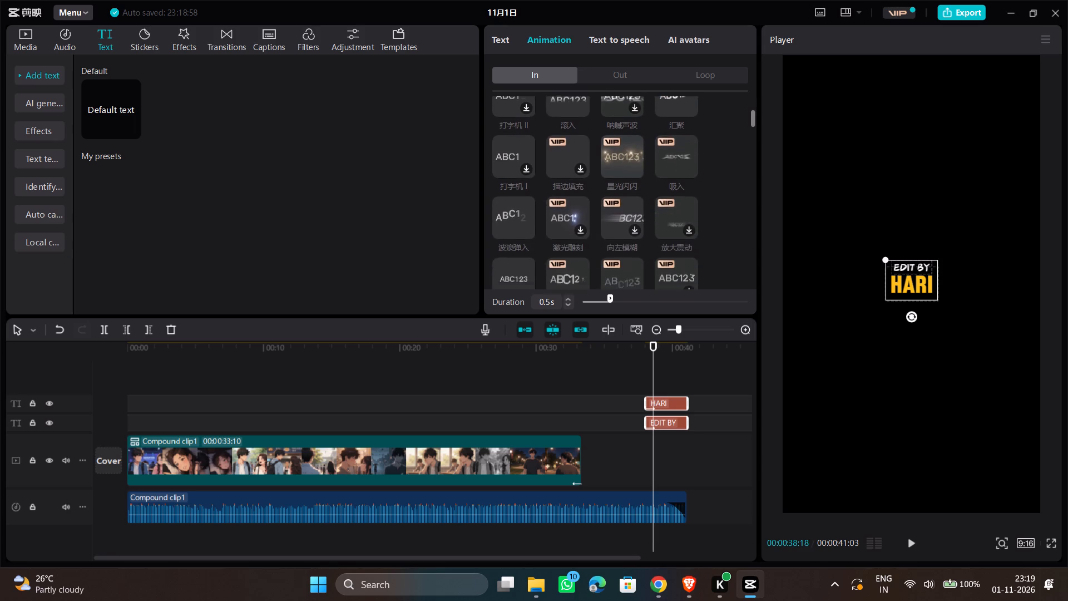
{"action": "scroll", "coordinate": [677, 205], "scroll_direction": "down", "scroll_amount": 1}
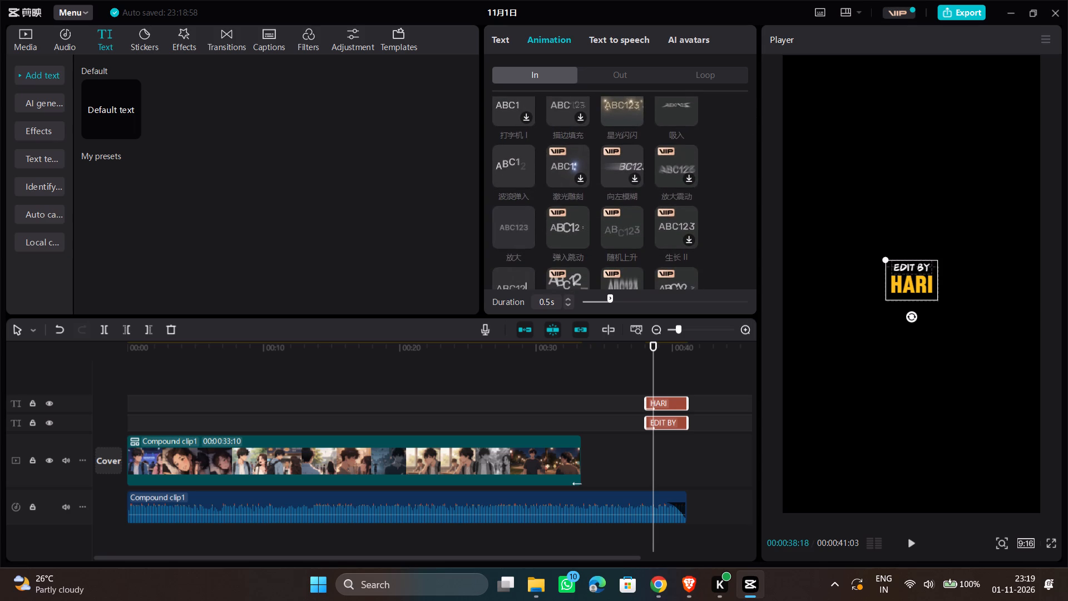
{"action": "scroll", "coordinate": [570, 231], "scroll_direction": "down", "scroll_amount": 1}
{"action": "scroll", "coordinate": [656, 217], "scroll_direction": "down", "scroll_amount": 1}
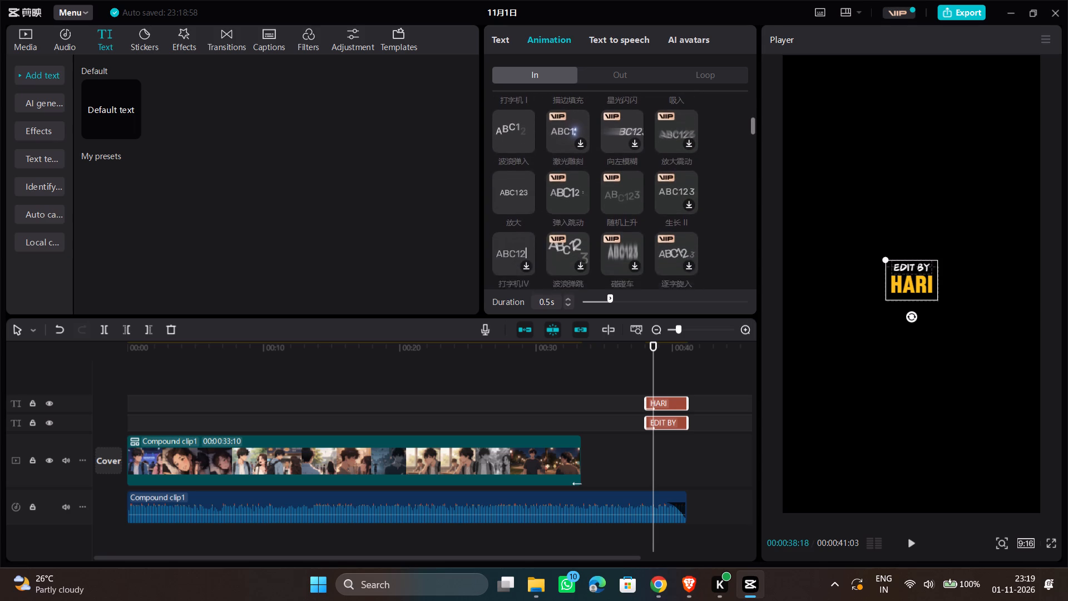
{"action": "scroll", "coordinate": [659, 211], "scroll_direction": "down", "scroll_amount": 1}
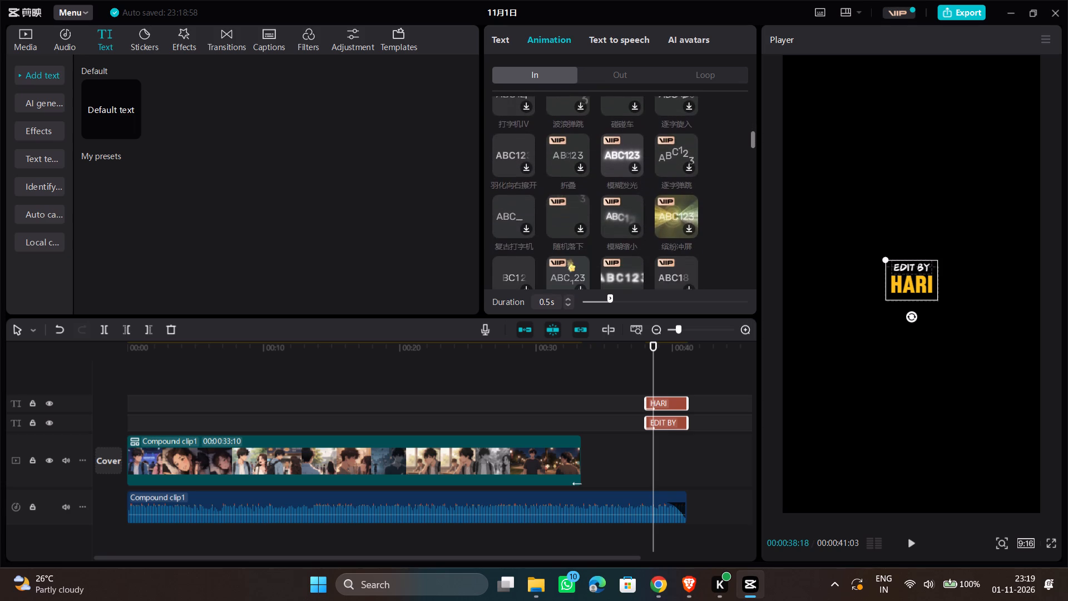
{"action": "scroll", "coordinate": [562, 220], "scroll_direction": "down", "scroll_amount": 1}
{"action": "scroll", "coordinate": [690, 186], "scroll_direction": "down", "scroll_amount": 1}
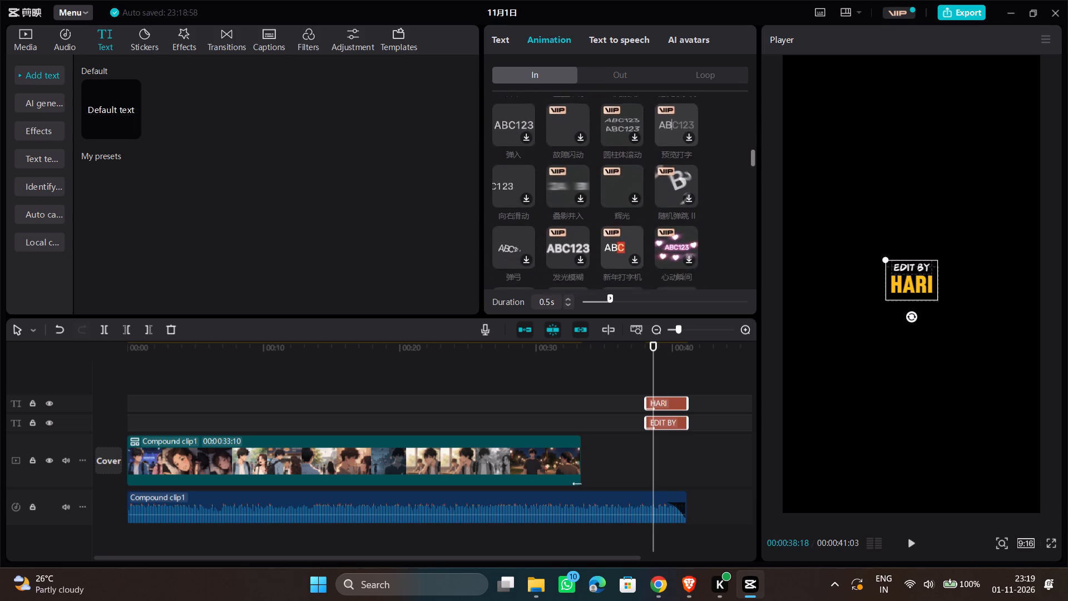
{"action": "scroll", "coordinate": [629, 205], "scroll_direction": "down", "scroll_amount": 2}
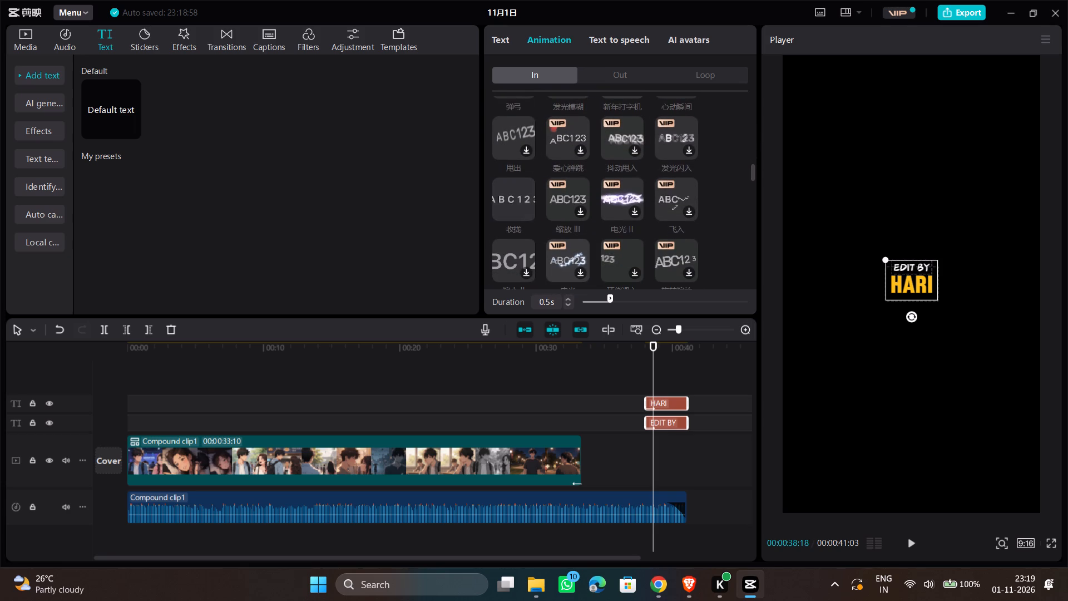
{"action": "left_click", "coordinate": [514, 209]}
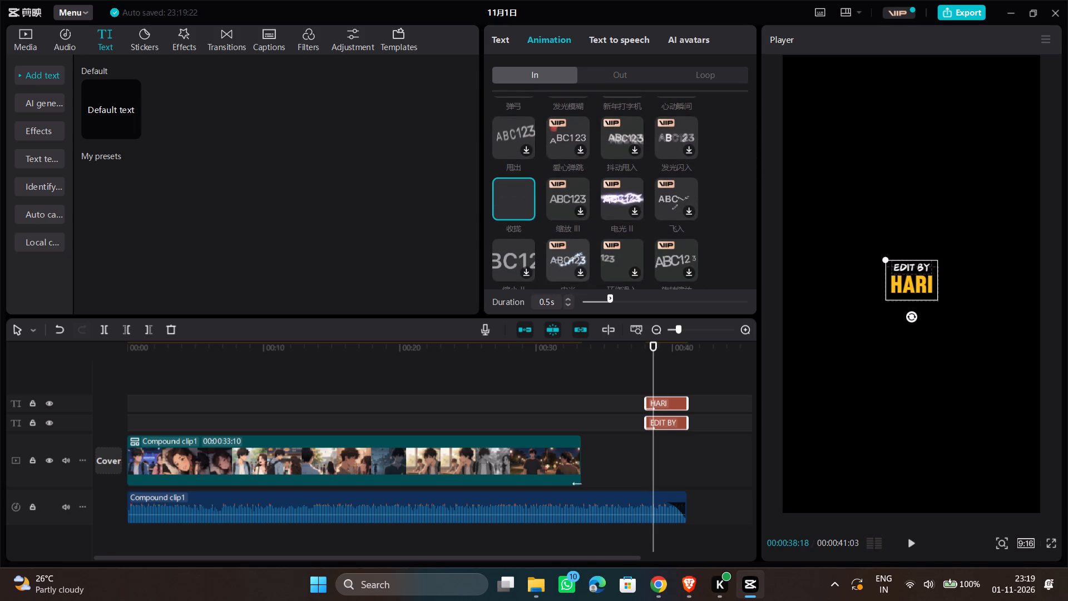
{"action": "left_click", "coordinate": [513, 206]}
Set the In animation duration of the EDIT BY and HARI texts to 2.6 s.
{"action": "left_click_drag", "start_coordinate": [614, 301], "coordinate": [615, 302]}
{"action": "left_click_drag", "start_coordinate": [615, 302], "coordinate": [780, 342]}
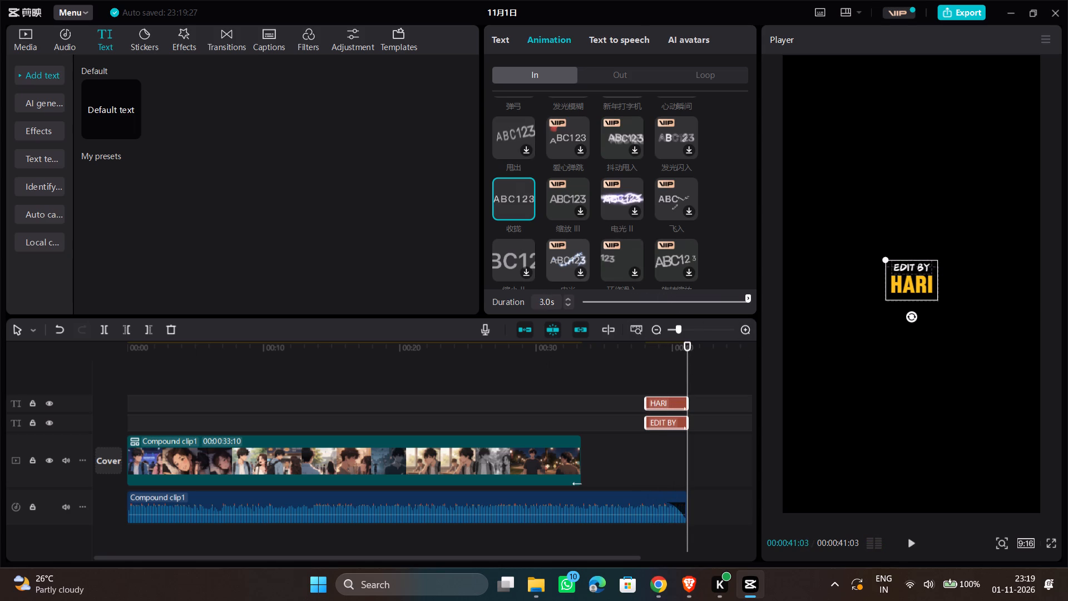
{"action": "left_click_drag", "start_coordinate": [740, 300], "coordinate": [723, 299]}
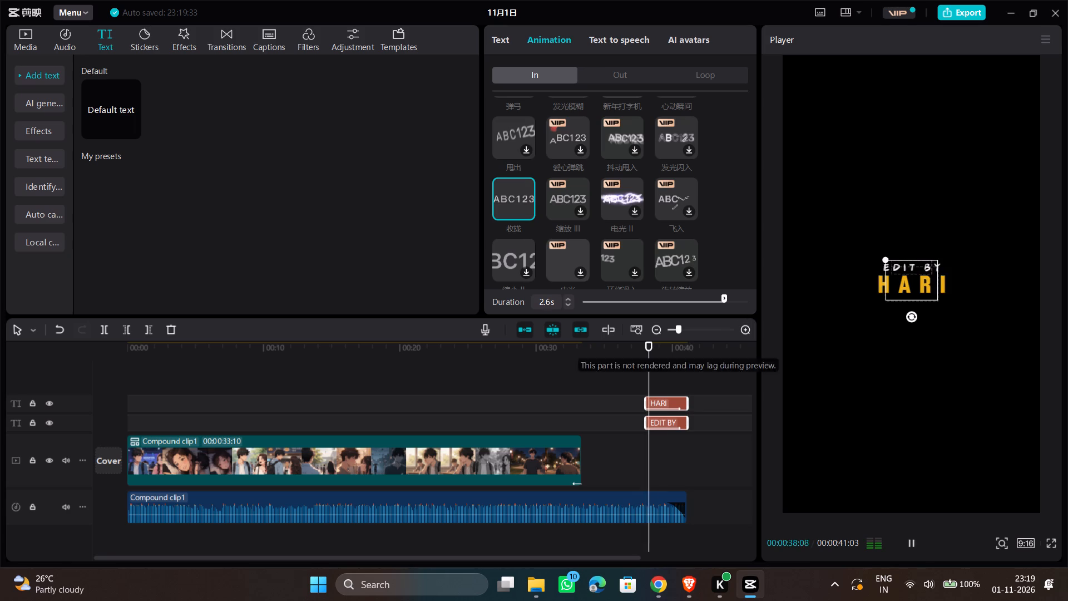
Apply the 渐隐 Out animation to the EDIT BY and HARI texts together.
{"action": "left_click", "coordinate": [621, 75]}
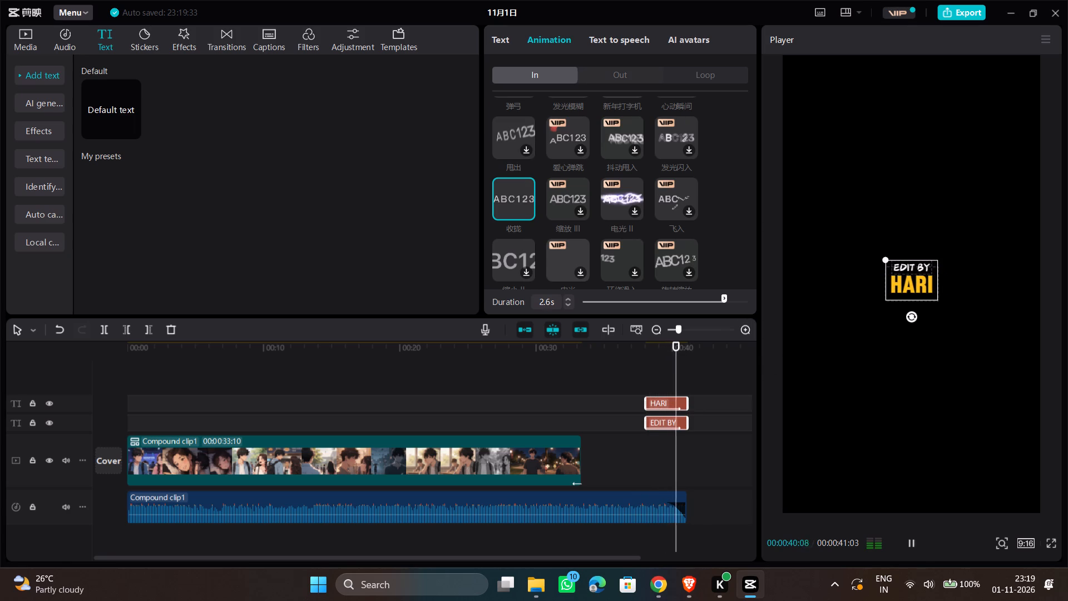
{"action": "left_click", "coordinate": [521, 193]}
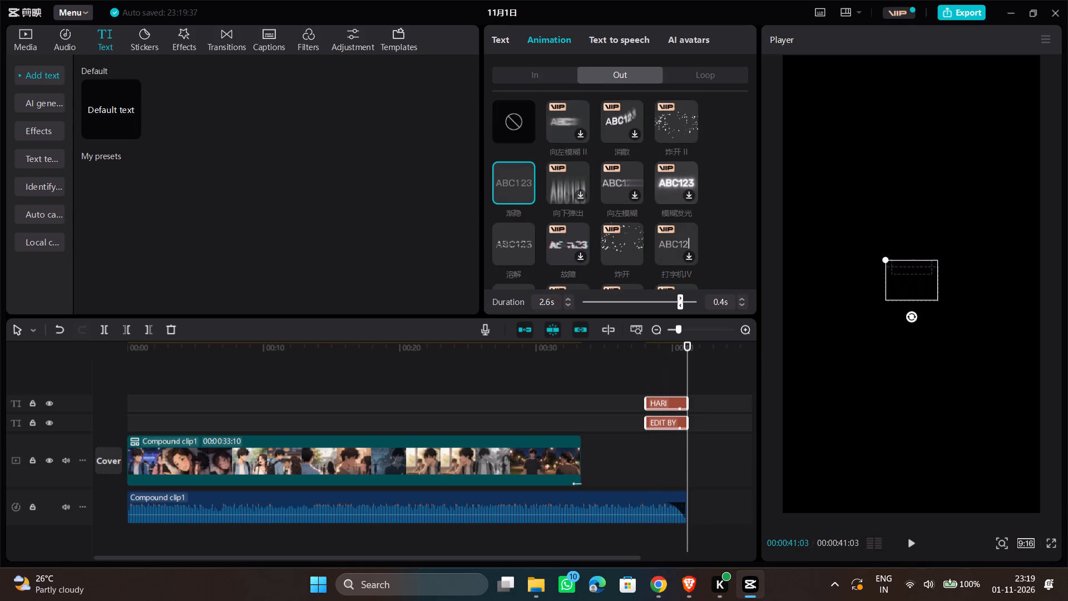
Paste a copy of the HARI text at 00:00:34:03 and change its wording to FULL SONG.
{"action": "left_click", "coordinate": [634, 376]}
{"action": "left_click_drag", "start_coordinate": [634, 376], "coordinate": [592, 374]}
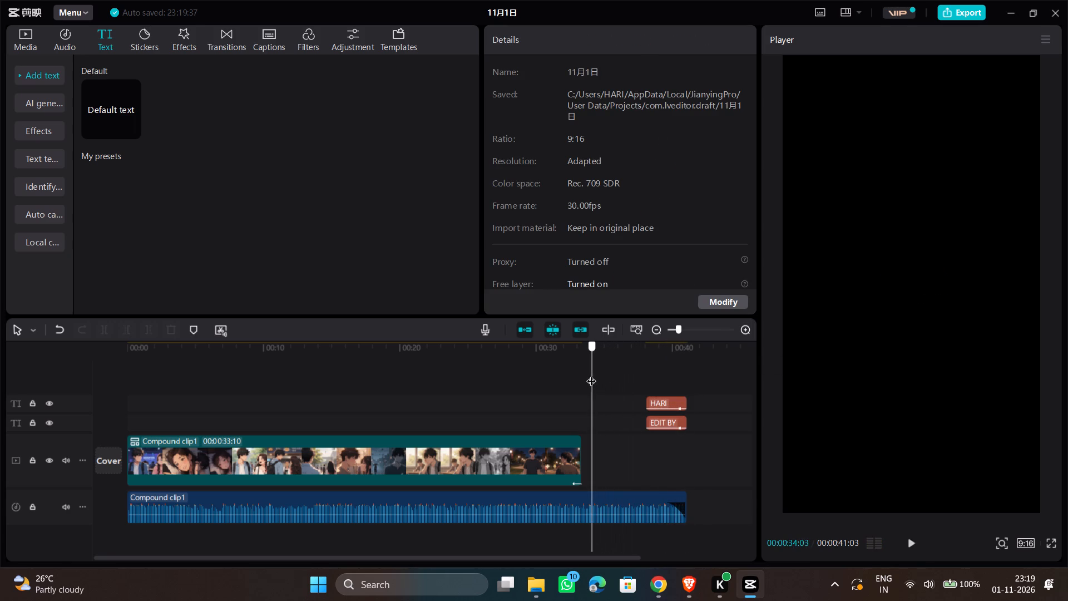
{"action": "left_click", "coordinate": [660, 410]}
{"action": "key", "text": "ctrl+c"}
{"action": "key", "text": "ctrl+v"}
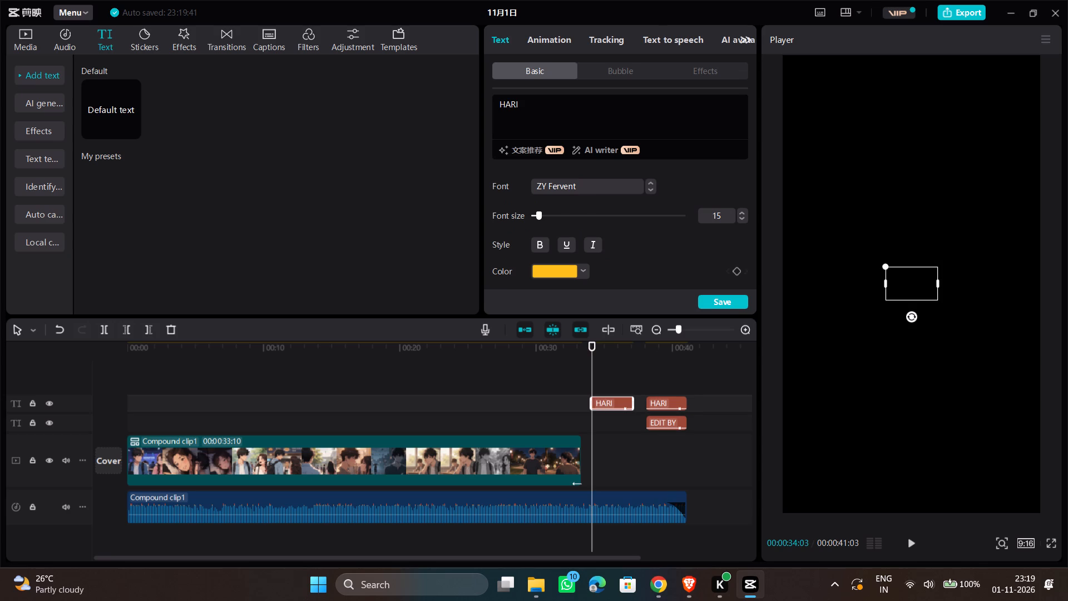
{"action": "left_click_drag", "start_coordinate": [528, 98], "coordinate": [491, 101]}
{"action": "type", "text": "FULL SONG"}
{"action": "key", "text": "space"}
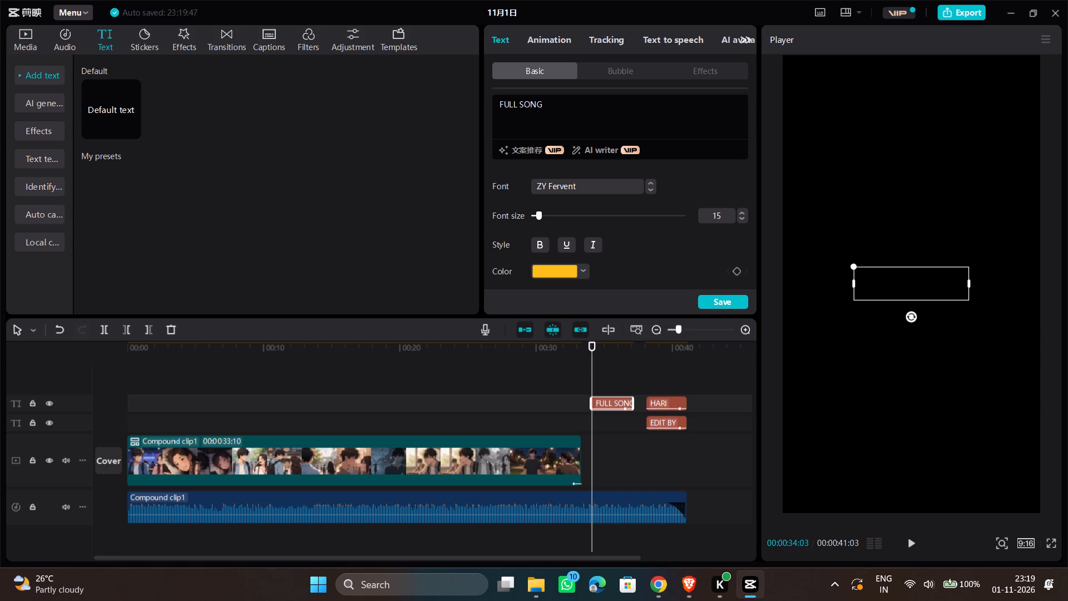
Add OUT NOW as a second line beneath FULL SONG in the copied text.
{"action": "left_click_drag", "start_coordinate": [596, 370], "coordinate": [611, 372]}
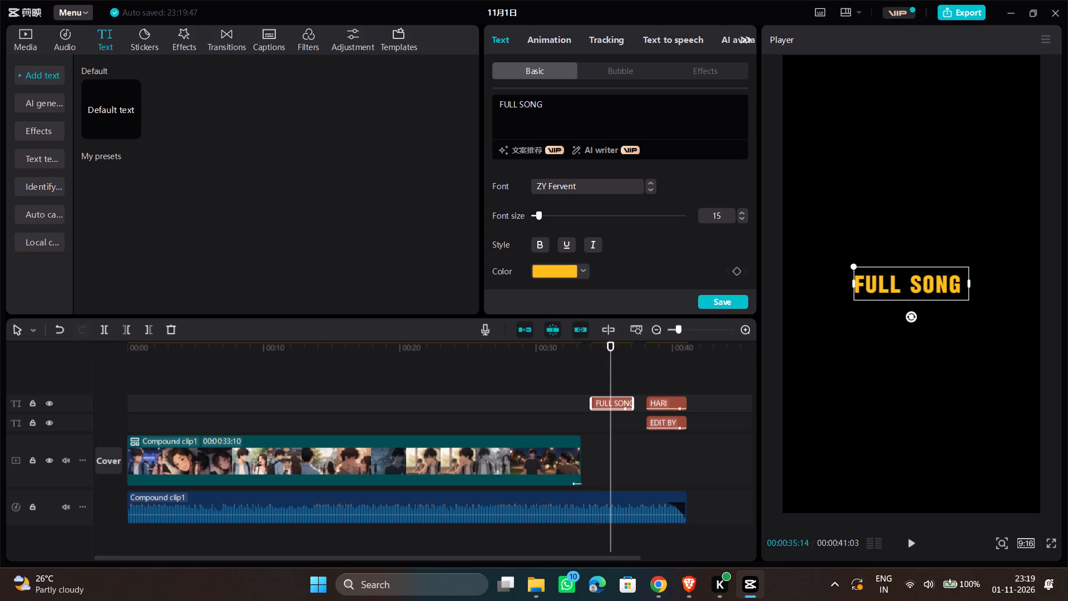
{"action": "key", "text": "shift+Return"}
{"action": "left_click", "coordinate": [552, 111]}
{"action": "key", "text": "Return"}
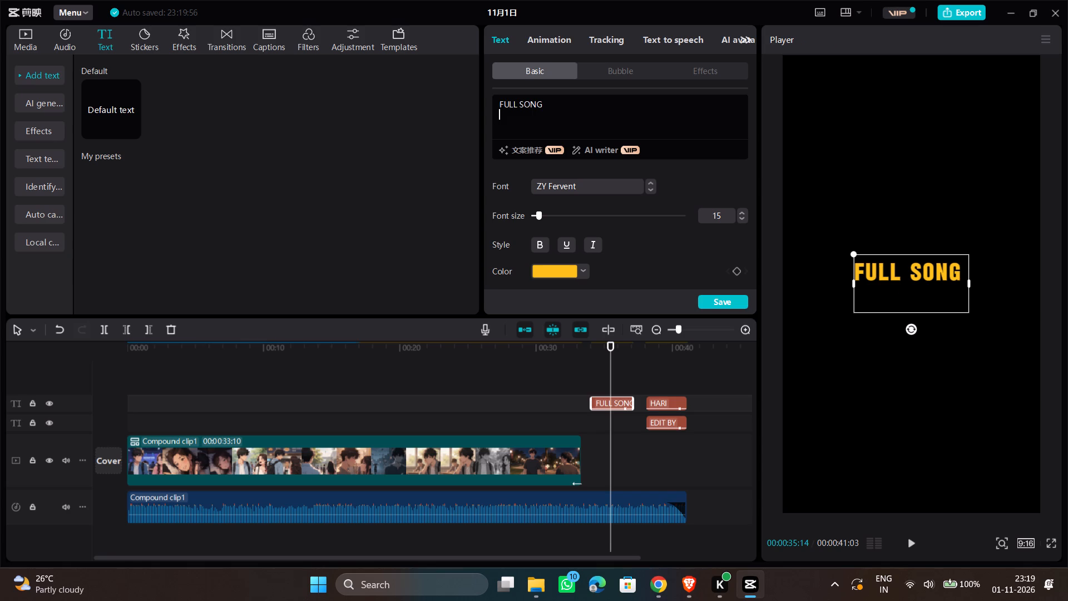
{"action": "type", "text": "OUT NOW"}
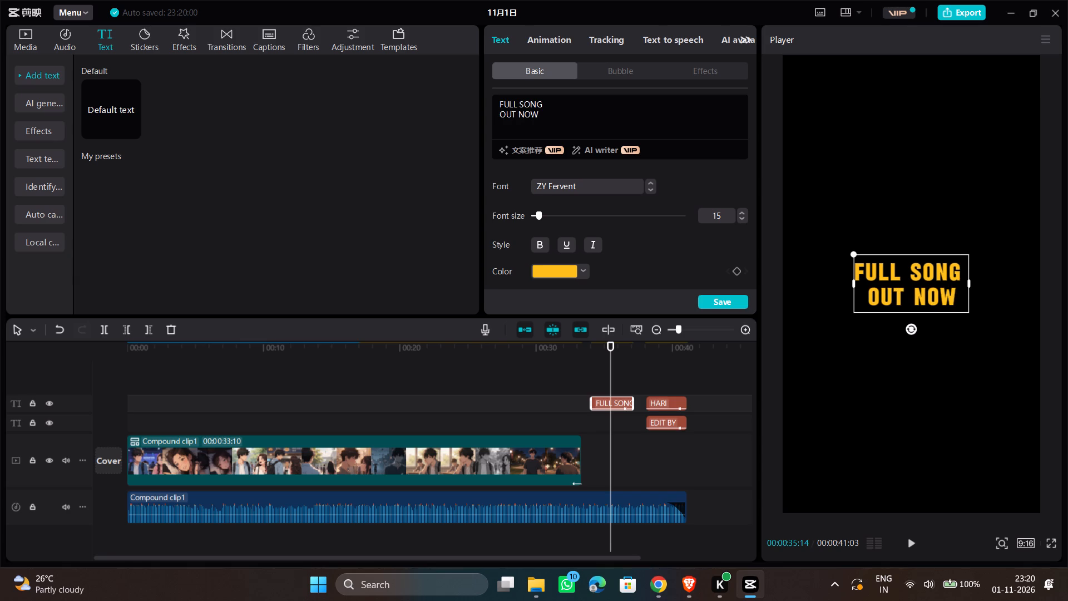
Enlarge the FULL SONG OUT NOW text slightly in the preview.
{"action": "left_click_drag", "start_coordinate": [853, 250], "coordinate": [832, 250]}
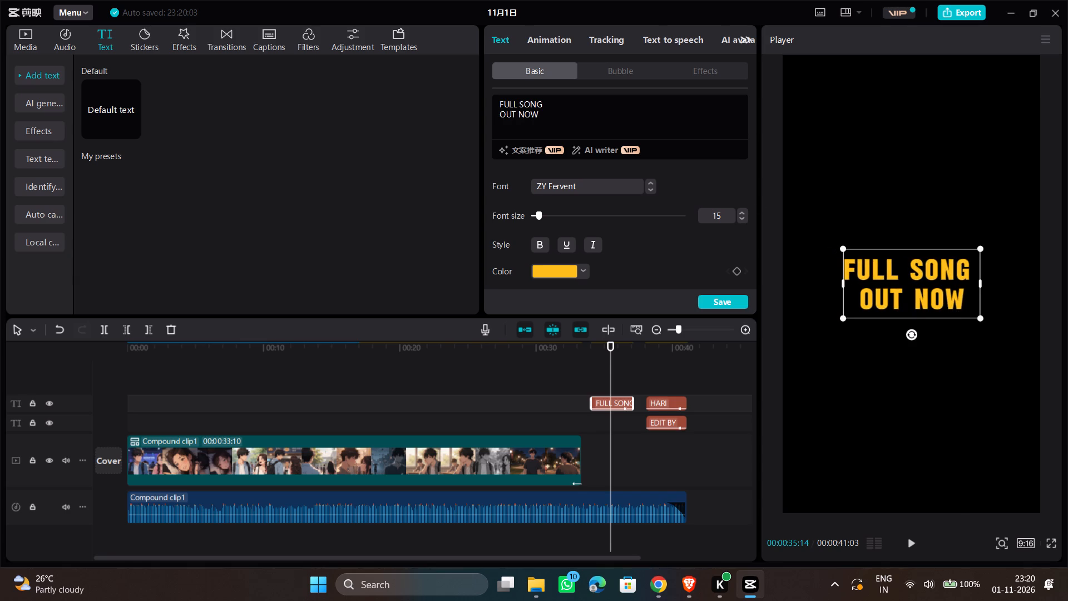
Play from just before the FULL SONG OUT NOW text to check its animation and alignment.
{"action": "left_click", "coordinate": [577, 381]}
{"action": "key", "text": "space"}
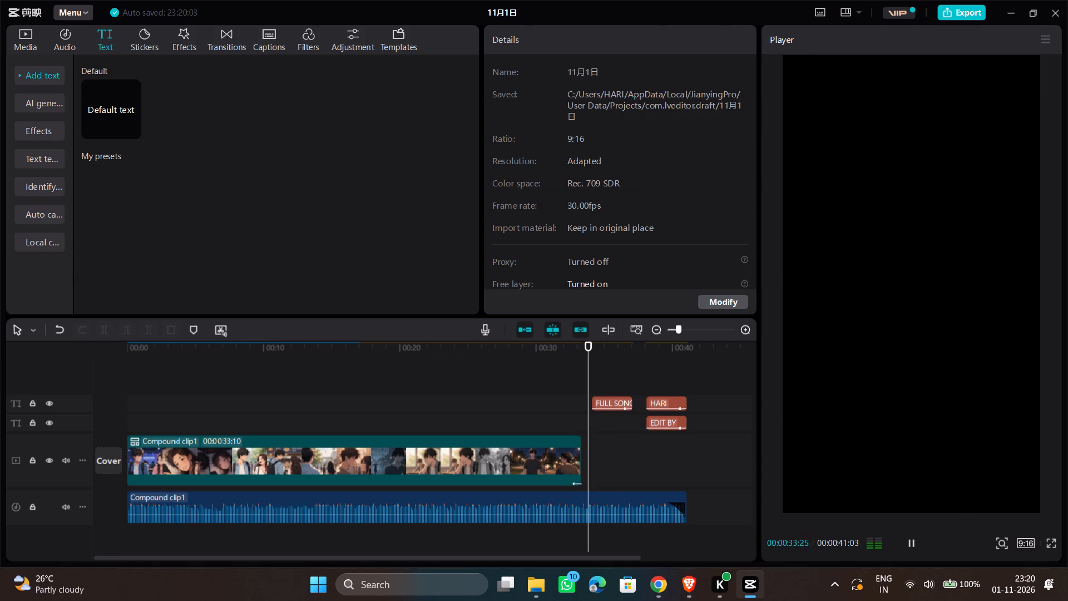
{"action": "key", "text": "space"}
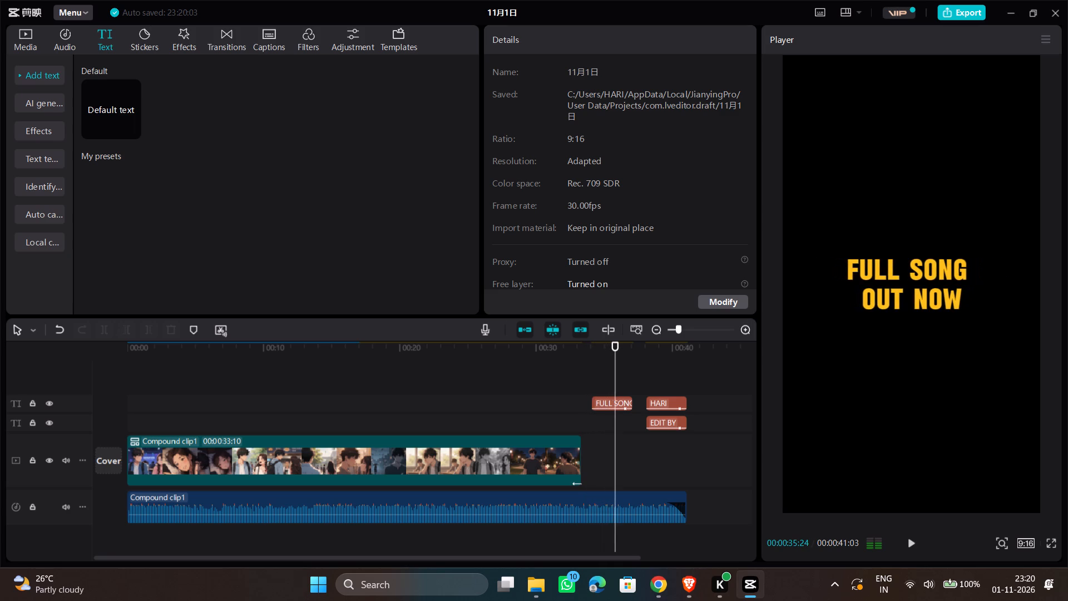
Remove the trailing space after FULL SONG so both lines are centred, keeping OUT NOW on the second line.
{"action": "left_click", "coordinate": [615, 398]}
{"action": "left_click", "coordinate": [497, 114]}
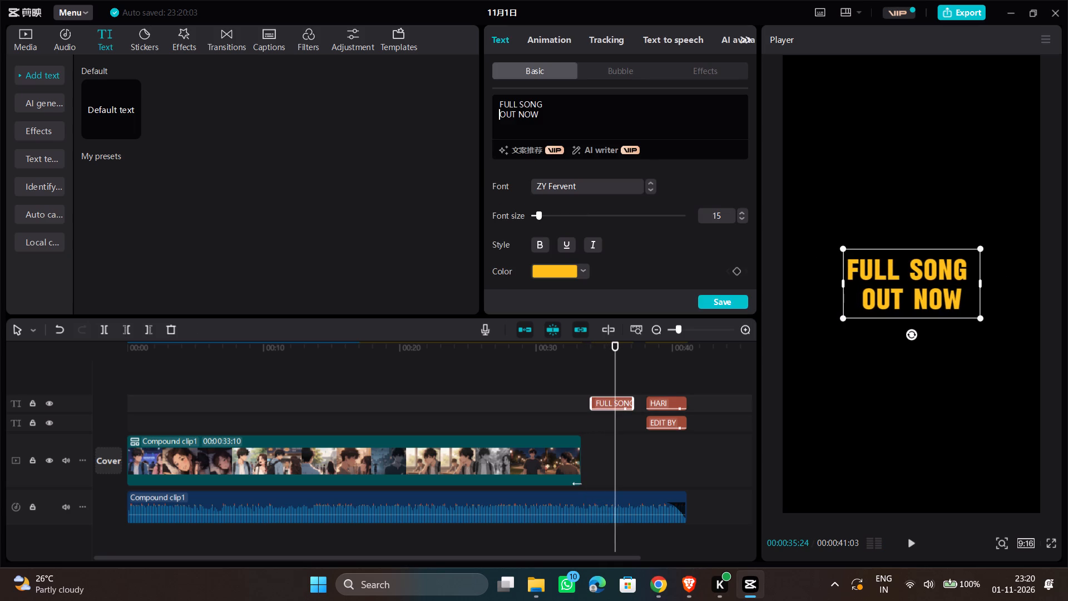
{"action": "key", "text": "space"}
{"action": "key", "text": "BackSpace"}
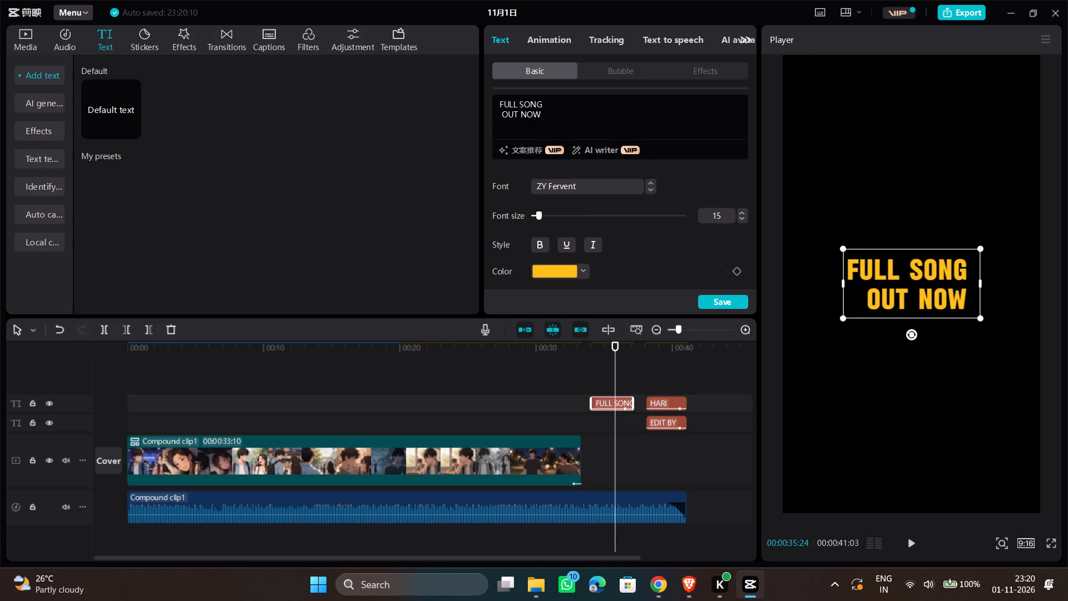
{"action": "key", "text": "BackSpace"}
{"action": "key", "text": "Return"}
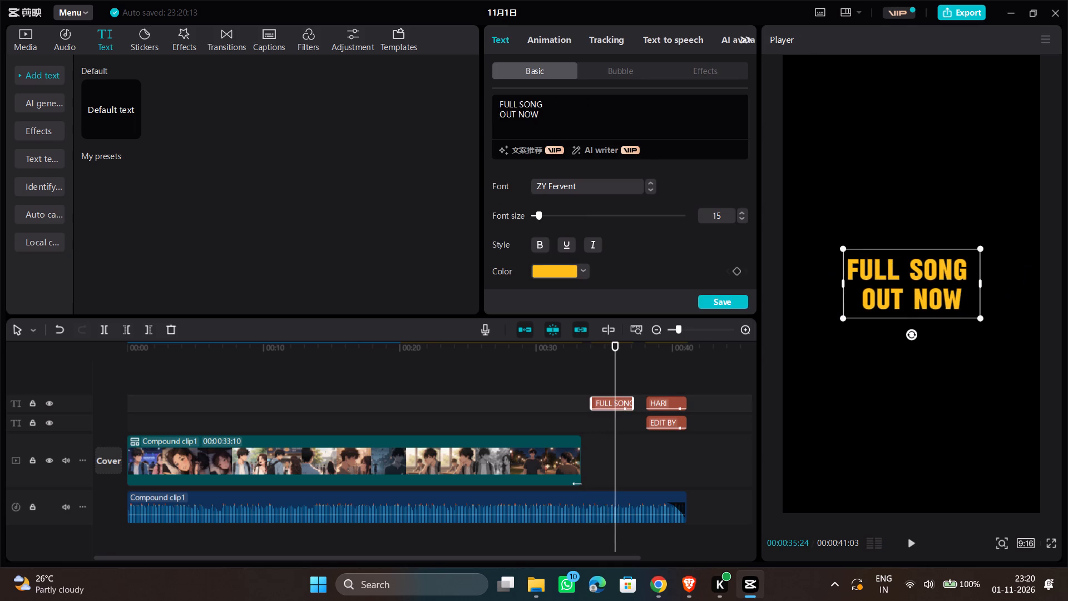
{"action": "key", "text": "BackSpace"}
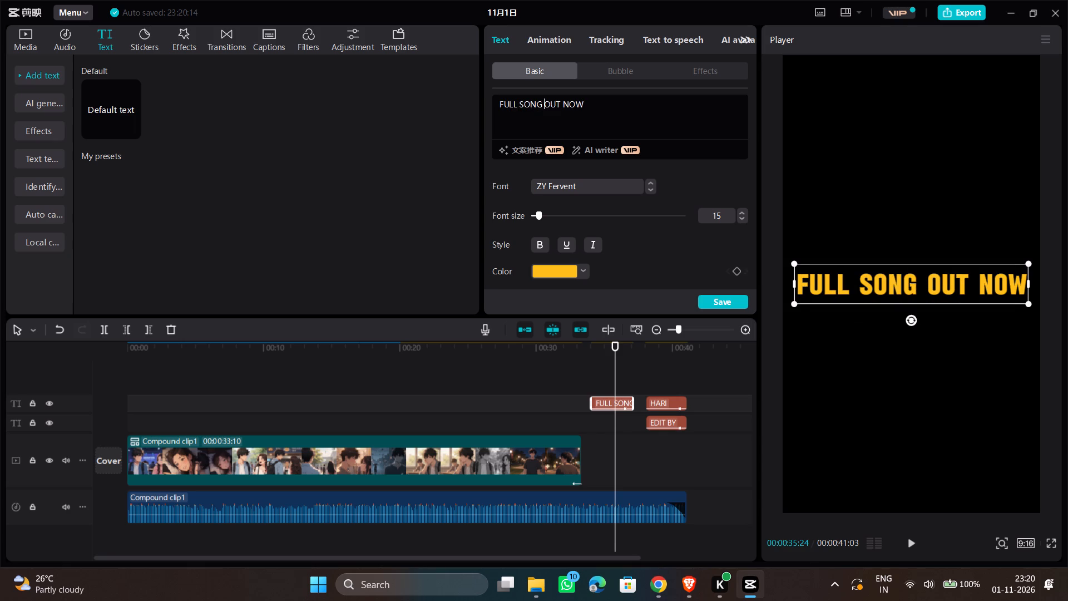
{"action": "key", "text": "BackSpace"}
{"action": "key", "text": "Return"}
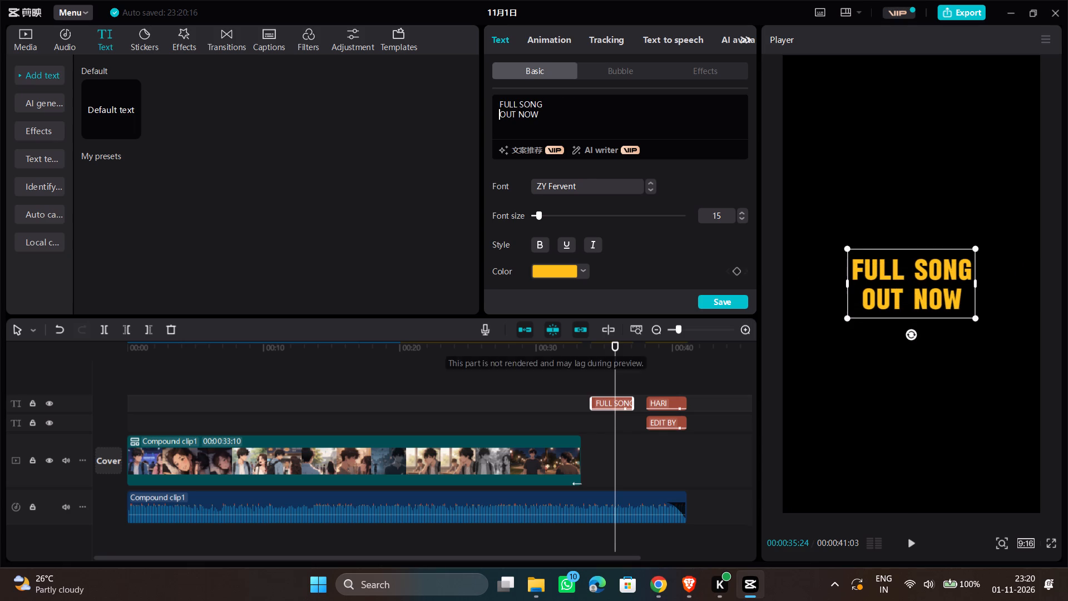
Play from just before the FULL SONG OUT NOW text into the EDIT BY HARI credit to check both.
{"action": "left_click", "coordinate": [591, 382]}
{"action": "left_click", "coordinate": [587, 381]}
{"action": "key", "text": "space"}
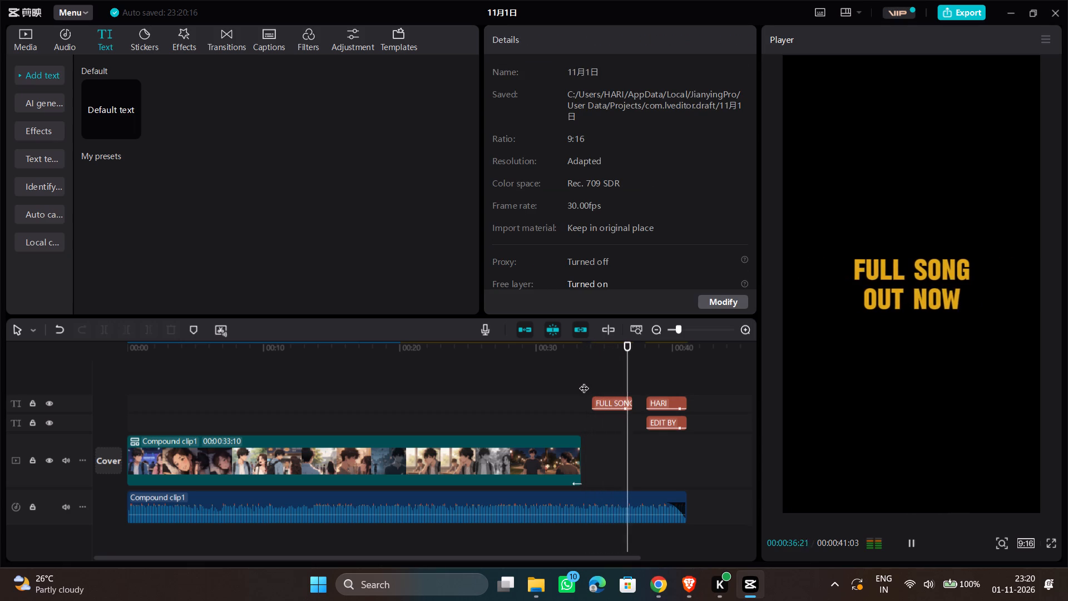
{"action": "key", "text": "space"}
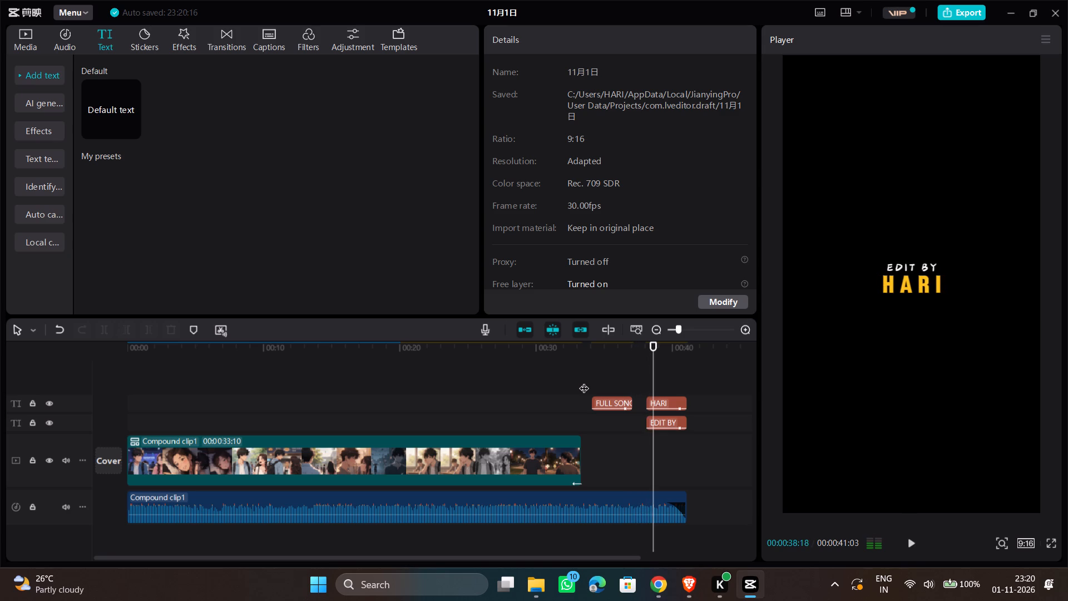
Extend the FULL SONG OUT NOW text clip at both ends, nearly filling the gap between the video's end and the EDIT BY HARI texts.
{"action": "left_click", "coordinate": [601, 400]}
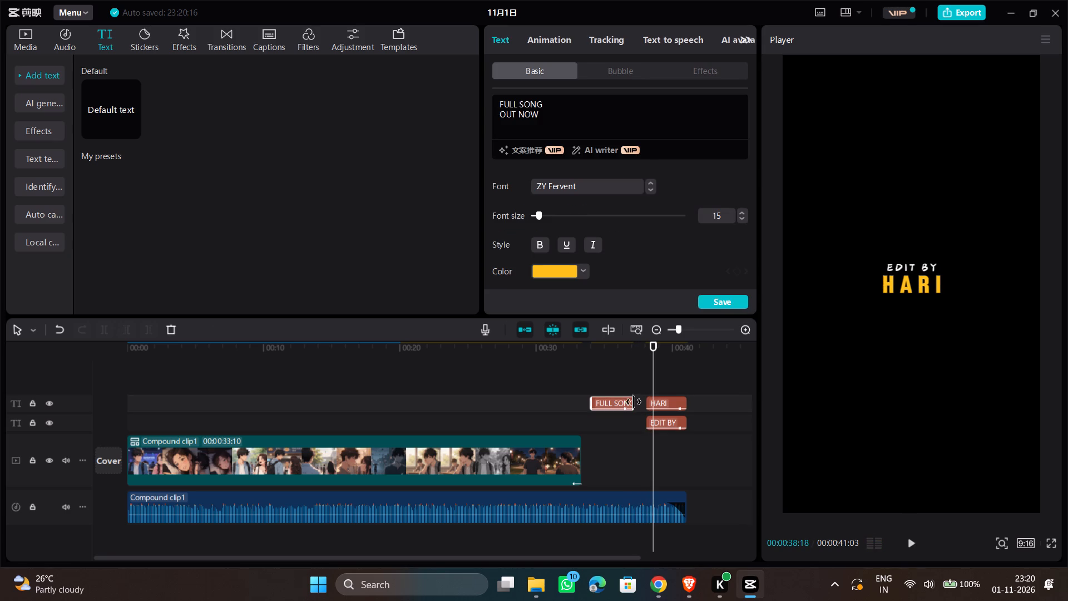
{"action": "left_click_drag", "start_coordinate": [634, 402], "coordinate": [639, 402]}
{"action": "left_click", "coordinate": [590, 402]}
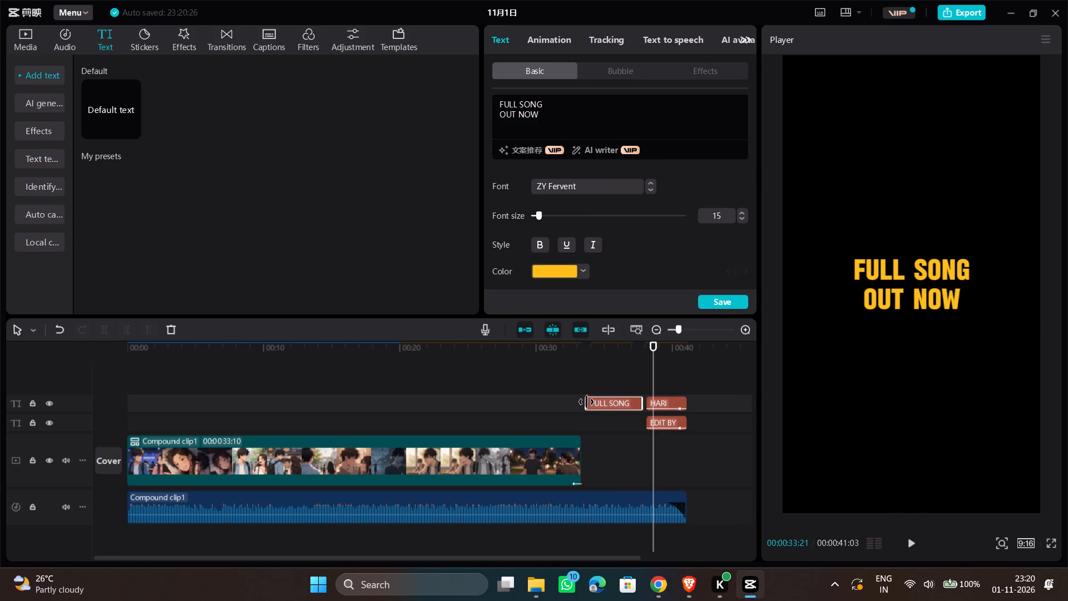
Play from just before the end of the video through both closing texts to check their timing.
{"action": "left_click", "coordinate": [575, 386]}
{"action": "key", "text": "space"}
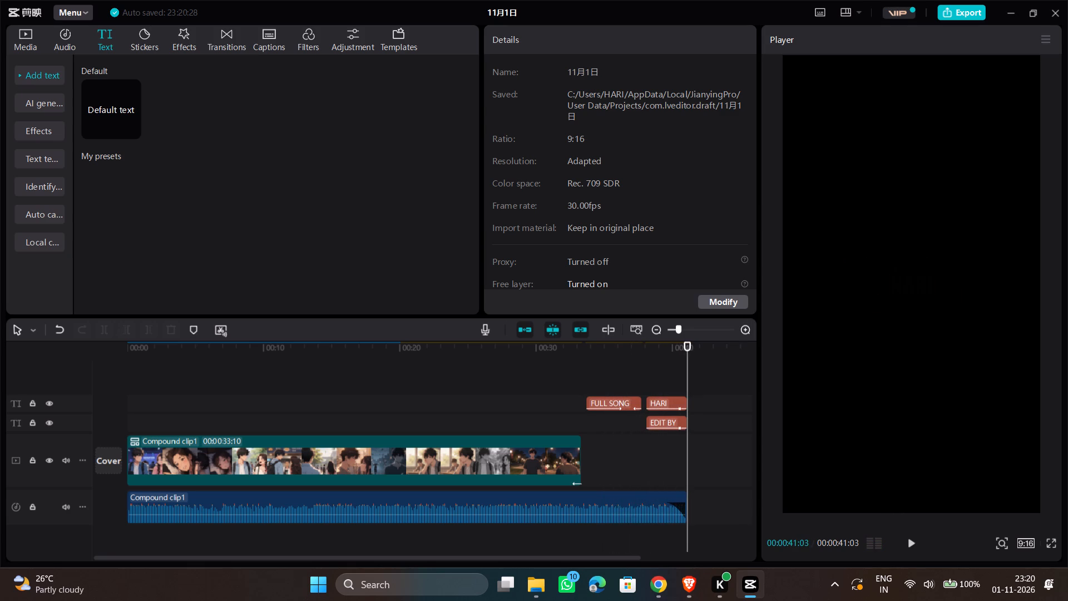
Play the excerpt from the beginning to review the edit, and return to its opening frames.
{"action": "scroll", "coordinate": [255, 407], "scroll_direction": "right", "scroll_amount": 1}
{"action": "left_click", "coordinate": [133, 398]}
{"action": "left_click_drag", "start_coordinate": [130, 398], "coordinate": [124, 397]}
{"action": "key", "text": "space"}
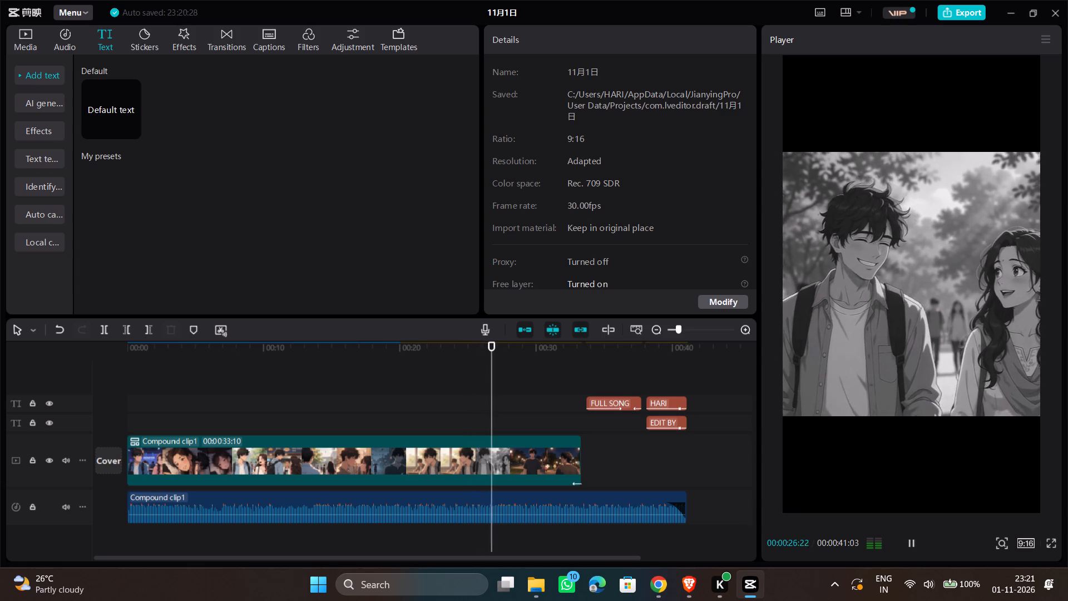
{"action": "left_click", "coordinate": [133, 406]}
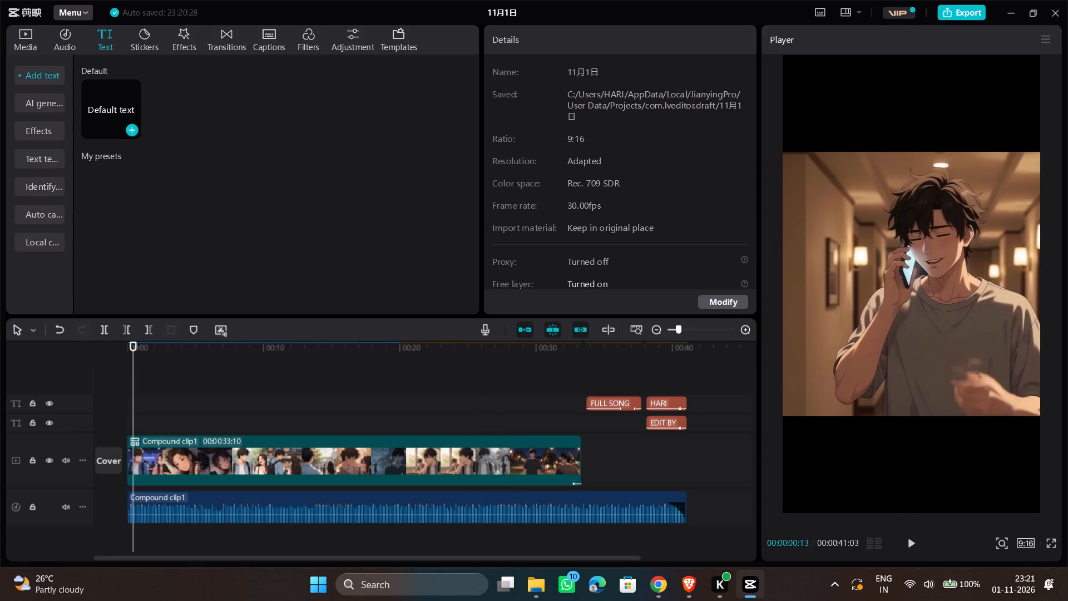
Import the gold HARI THOUGHTS logo image from the Downloads folder and place it on a new top track at the timeline's start.
{"action": "left_click", "coordinate": [34, 42]}
{"action": "left_click", "coordinate": [113, 96]}
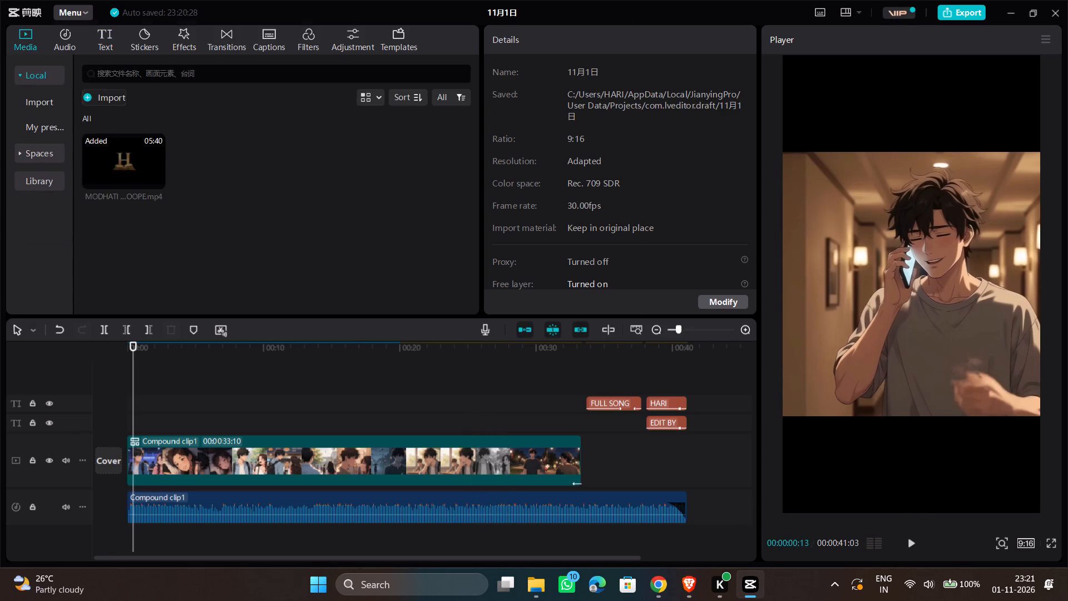
{"action": "scroll", "coordinate": [296, 218], "scroll_direction": "down", "scroll_amount": 3}
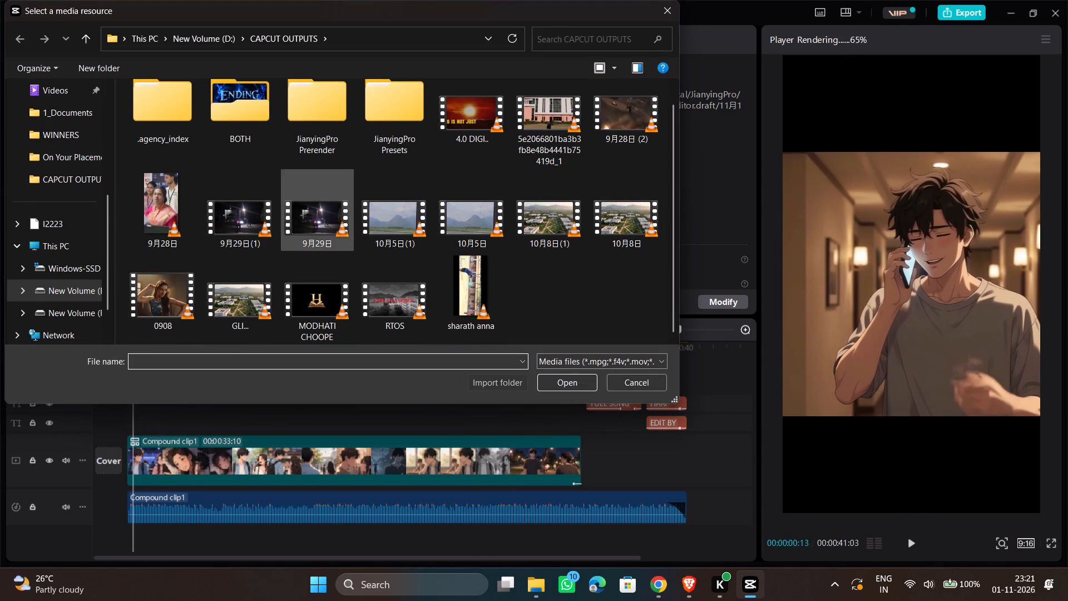
{"action": "scroll", "coordinate": [296, 218], "scroll_direction": "down", "scroll_amount": 4}
{"action": "scroll", "coordinate": [90, 166], "scroll_direction": "up", "scroll_amount": 8}
{"action": "left_click", "coordinate": [76, 210]}
{"action": "scroll", "coordinate": [447, 213], "scroll_direction": "down", "scroll_amount": 11}
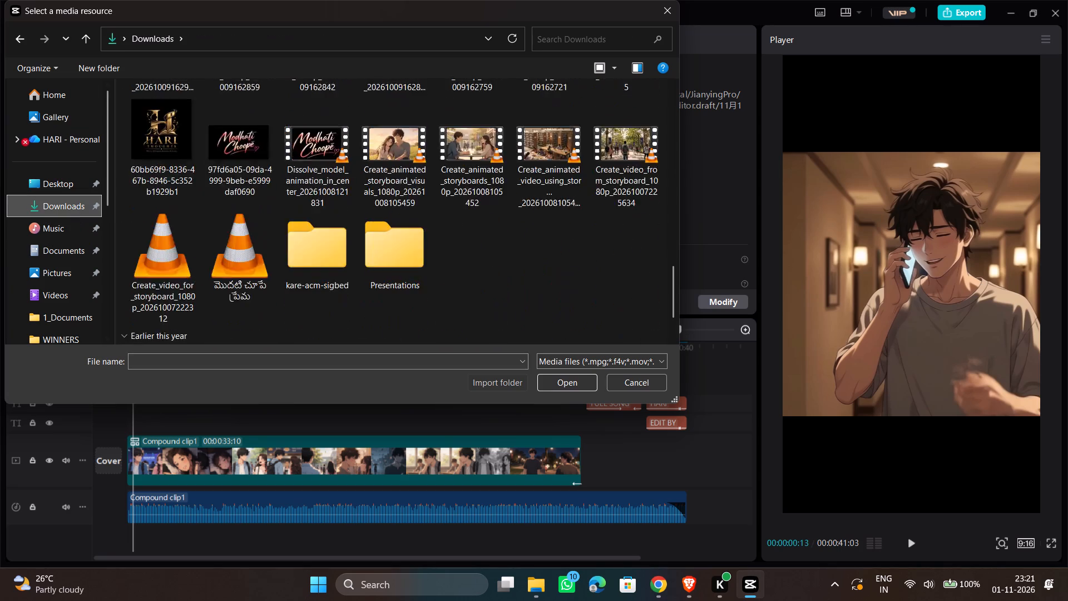
{"action": "scroll", "coordinate": [446, 216], "scroll_direction": "down", "scroll_amount": 1}
{"action": "scroll", "coordinate": [446, 216], "scroll_direction": "up", "scroll_amount": 1}
{"action": "scroll", "coordinate": [422, 226], "scroll_direction": "down", "scroll_amount": 3}
{"action": "scroll", "coordinate": [418, 226], "scroll_direction": "up", "scroll_amount": 1}
{"action": "left_click", "coordinate": [191, 192]}
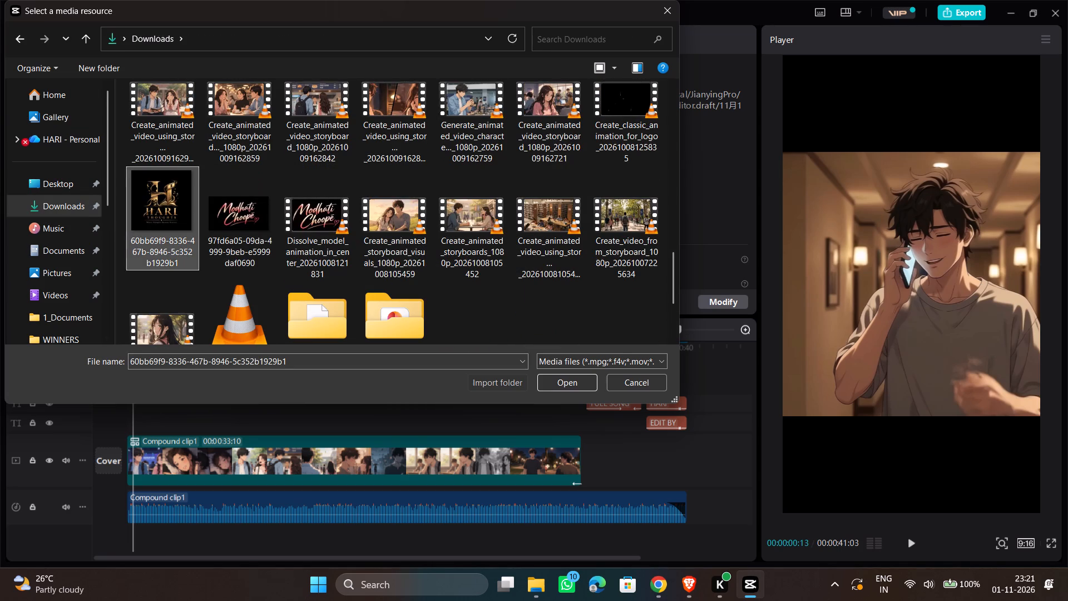
{"action": "left_click", "coordinate": [549, 383]}
{"action": "left_click_drag", "start_coordinate": [210, 160], "coordinate": [125, 411]}
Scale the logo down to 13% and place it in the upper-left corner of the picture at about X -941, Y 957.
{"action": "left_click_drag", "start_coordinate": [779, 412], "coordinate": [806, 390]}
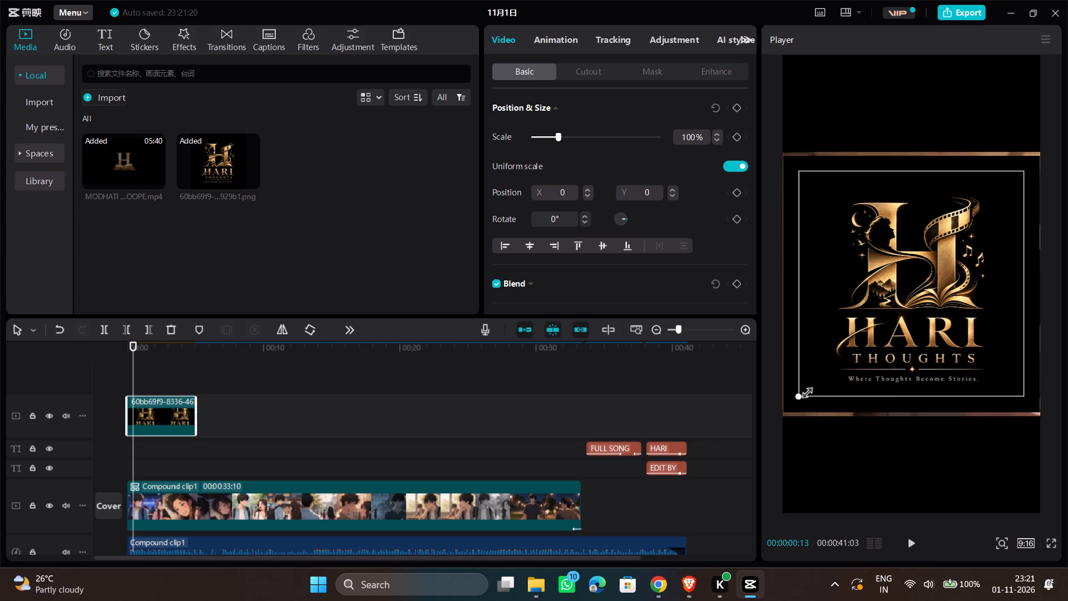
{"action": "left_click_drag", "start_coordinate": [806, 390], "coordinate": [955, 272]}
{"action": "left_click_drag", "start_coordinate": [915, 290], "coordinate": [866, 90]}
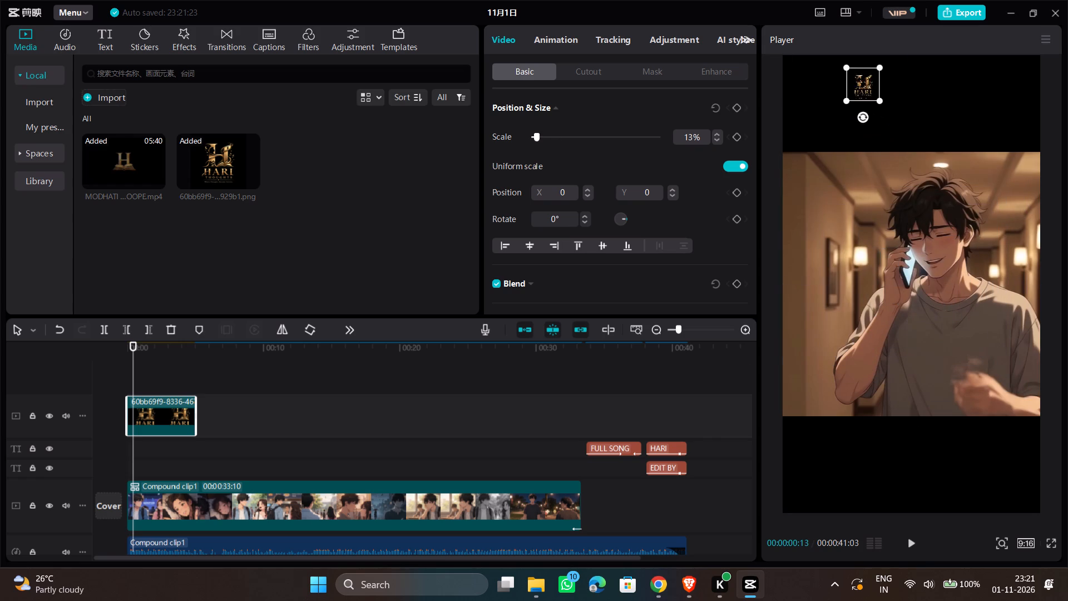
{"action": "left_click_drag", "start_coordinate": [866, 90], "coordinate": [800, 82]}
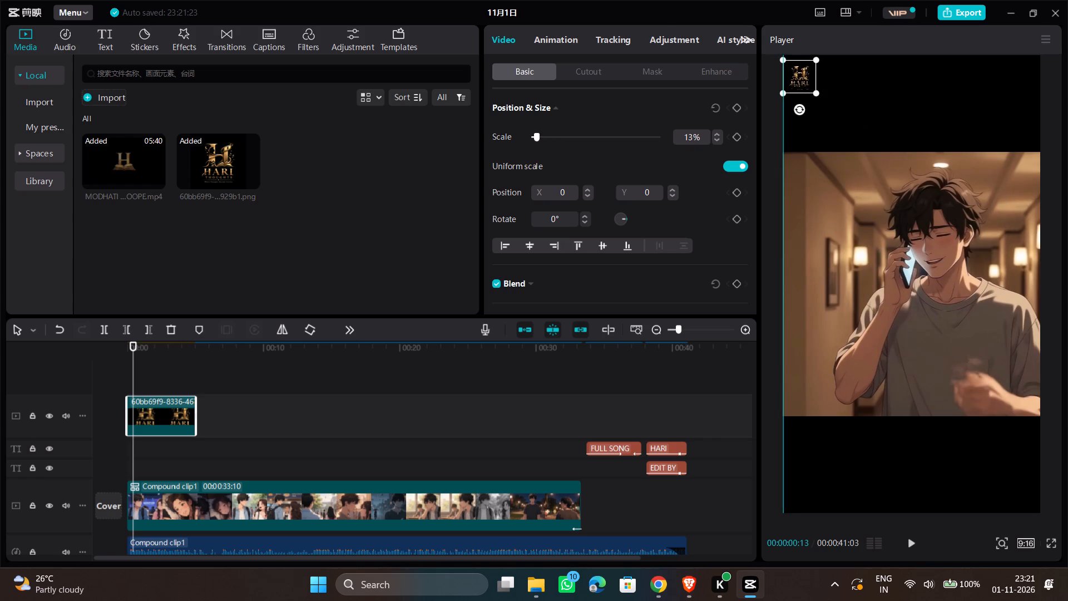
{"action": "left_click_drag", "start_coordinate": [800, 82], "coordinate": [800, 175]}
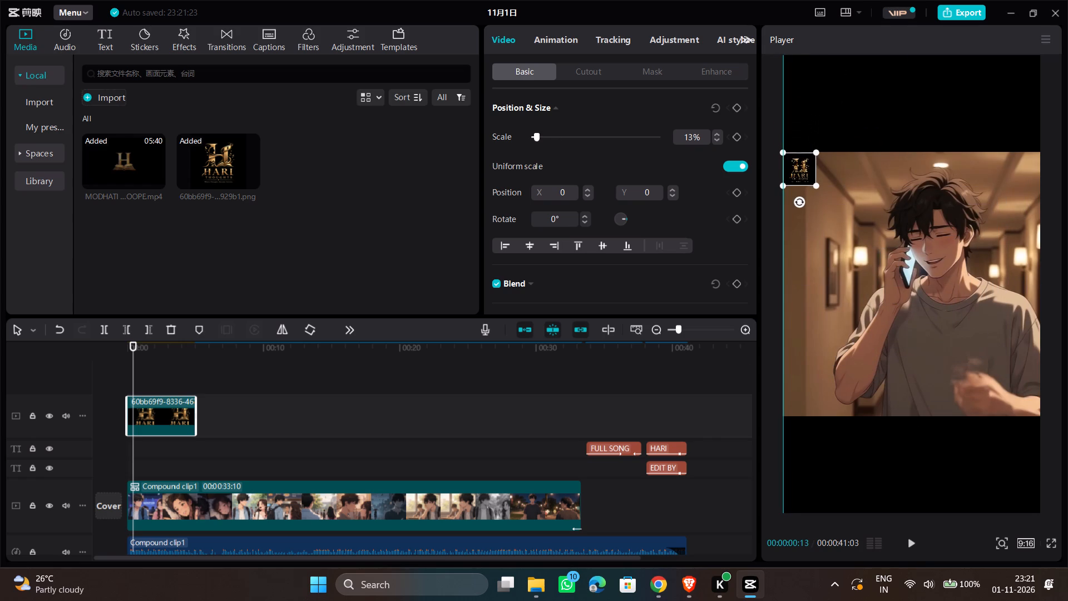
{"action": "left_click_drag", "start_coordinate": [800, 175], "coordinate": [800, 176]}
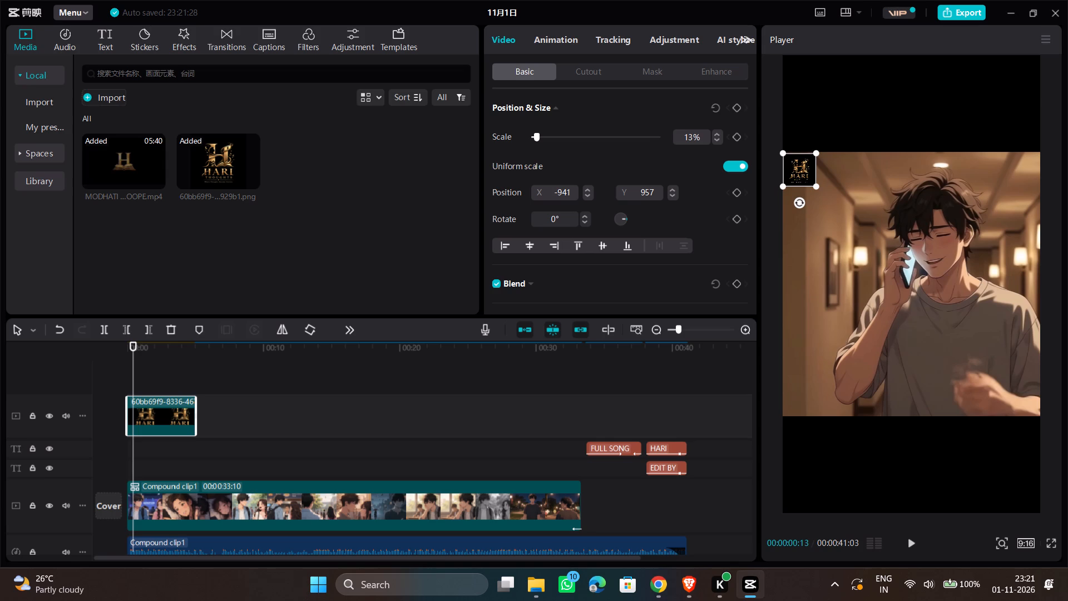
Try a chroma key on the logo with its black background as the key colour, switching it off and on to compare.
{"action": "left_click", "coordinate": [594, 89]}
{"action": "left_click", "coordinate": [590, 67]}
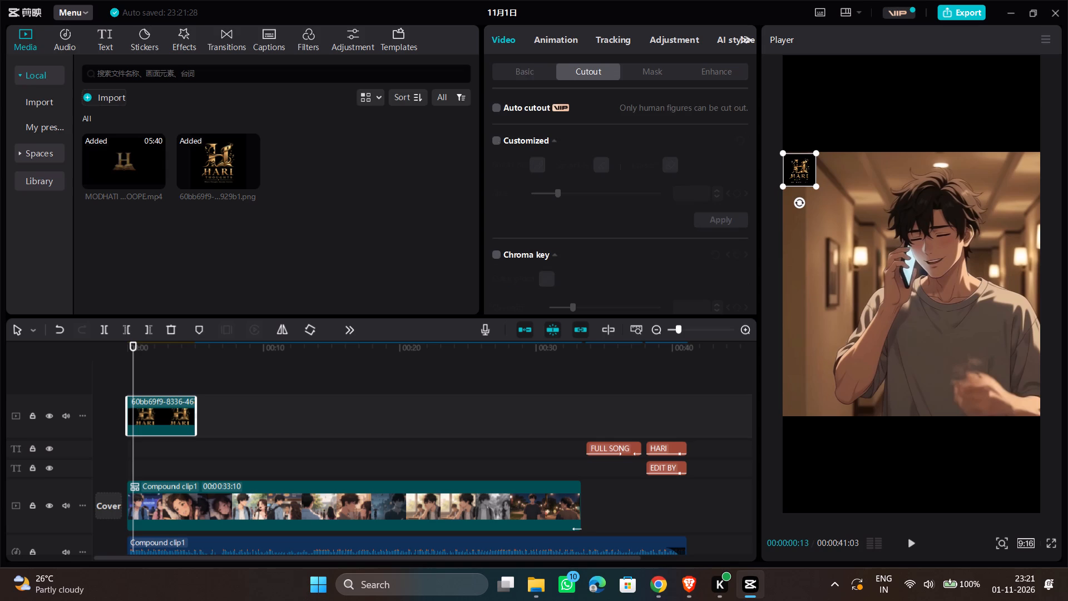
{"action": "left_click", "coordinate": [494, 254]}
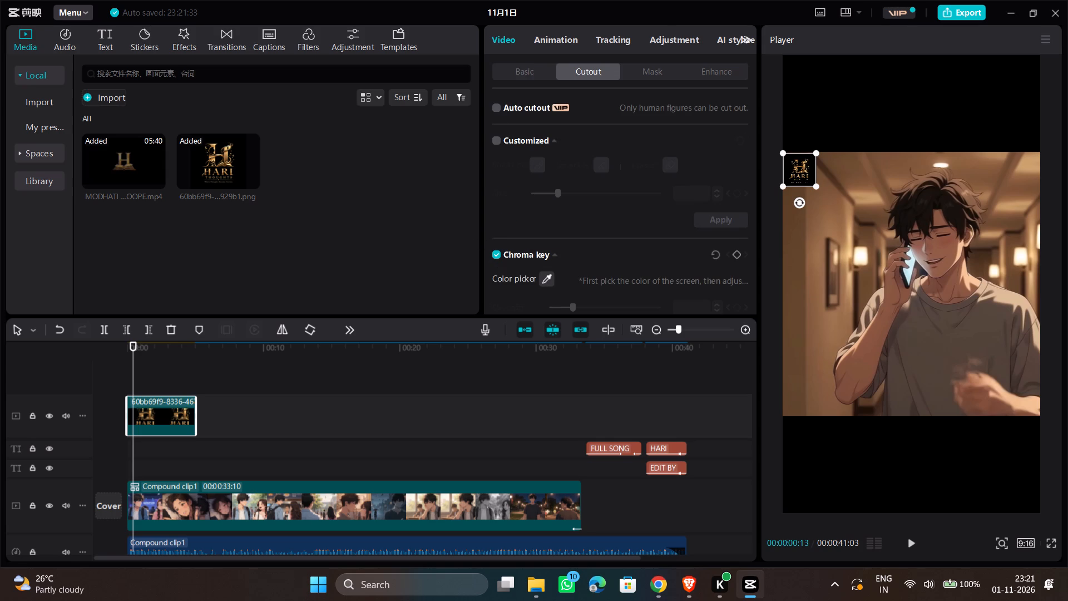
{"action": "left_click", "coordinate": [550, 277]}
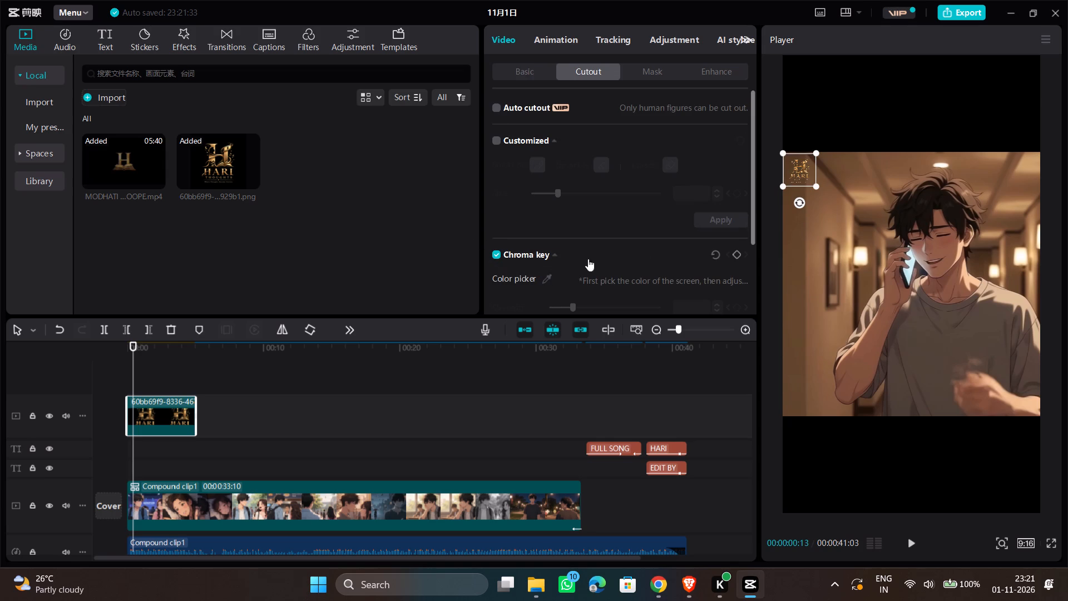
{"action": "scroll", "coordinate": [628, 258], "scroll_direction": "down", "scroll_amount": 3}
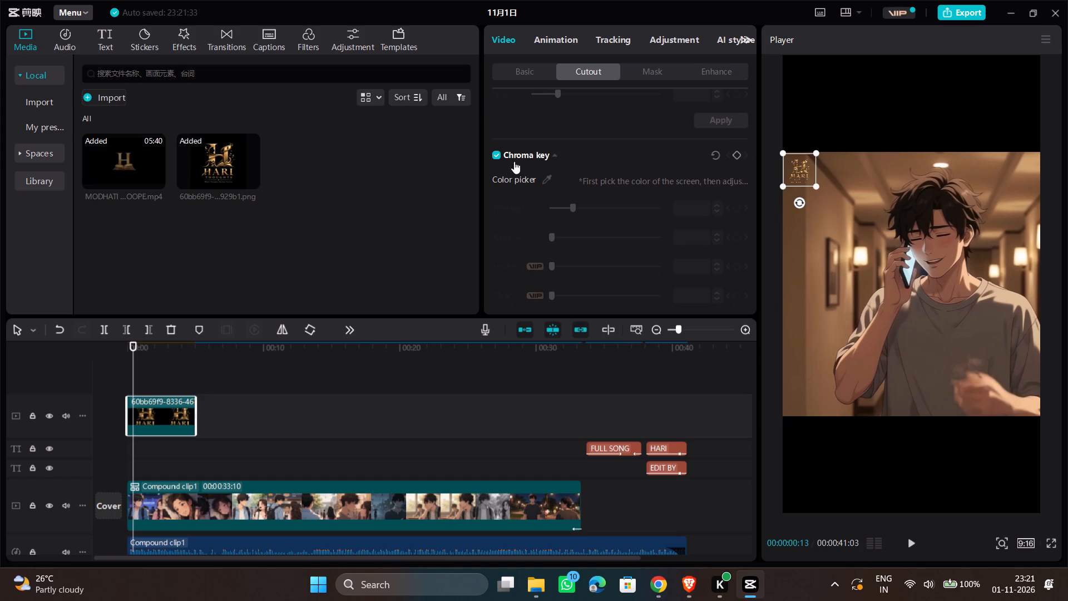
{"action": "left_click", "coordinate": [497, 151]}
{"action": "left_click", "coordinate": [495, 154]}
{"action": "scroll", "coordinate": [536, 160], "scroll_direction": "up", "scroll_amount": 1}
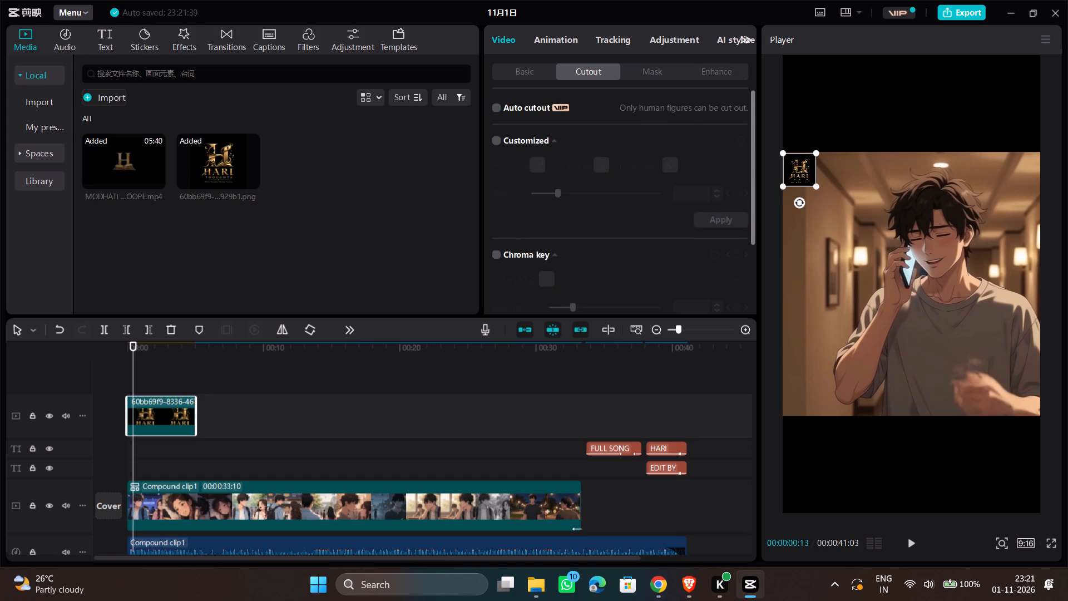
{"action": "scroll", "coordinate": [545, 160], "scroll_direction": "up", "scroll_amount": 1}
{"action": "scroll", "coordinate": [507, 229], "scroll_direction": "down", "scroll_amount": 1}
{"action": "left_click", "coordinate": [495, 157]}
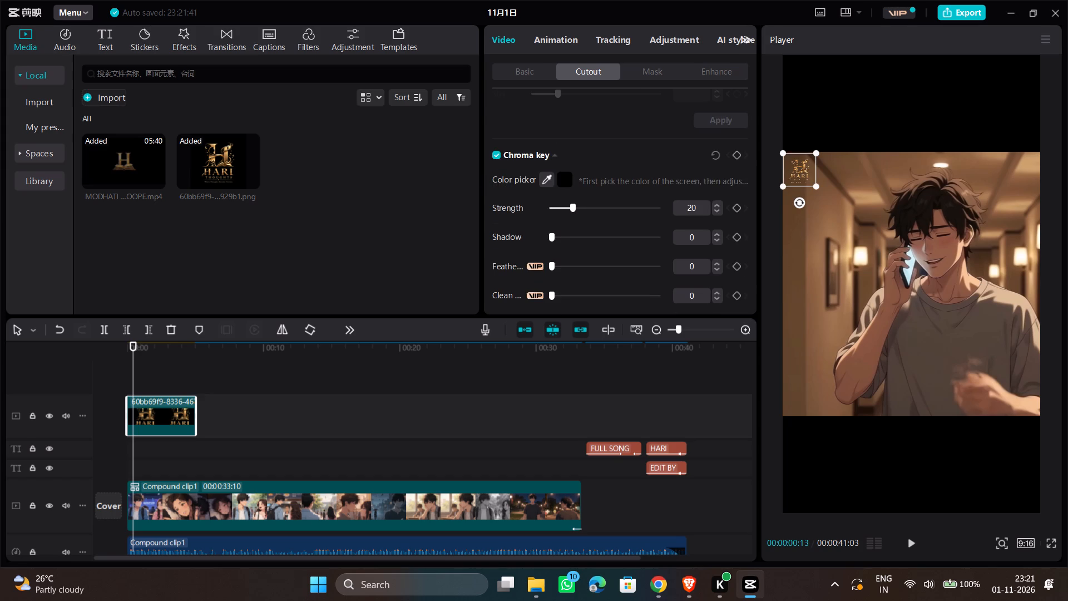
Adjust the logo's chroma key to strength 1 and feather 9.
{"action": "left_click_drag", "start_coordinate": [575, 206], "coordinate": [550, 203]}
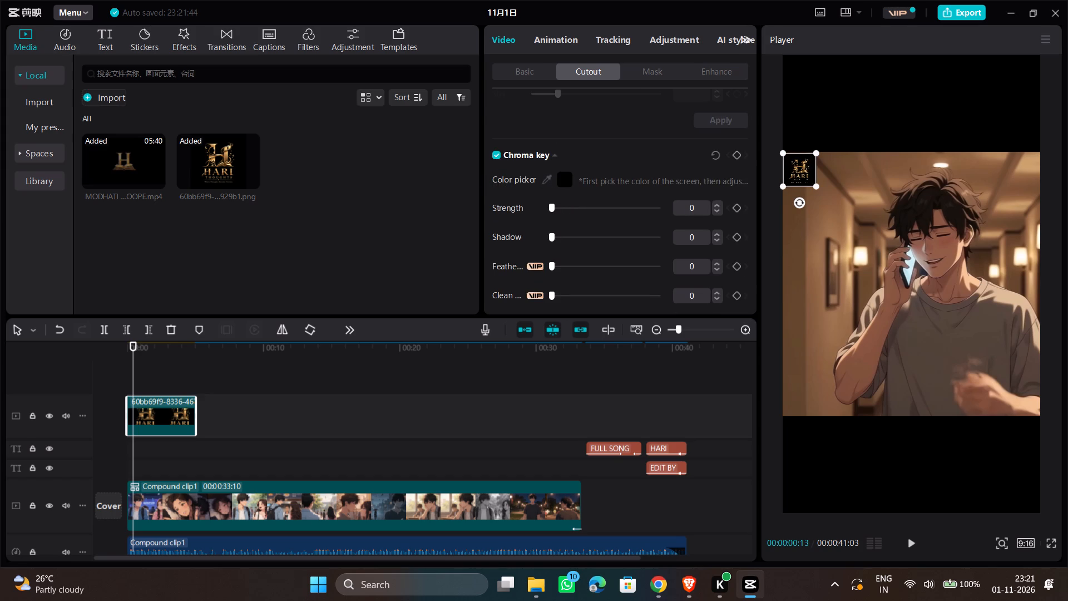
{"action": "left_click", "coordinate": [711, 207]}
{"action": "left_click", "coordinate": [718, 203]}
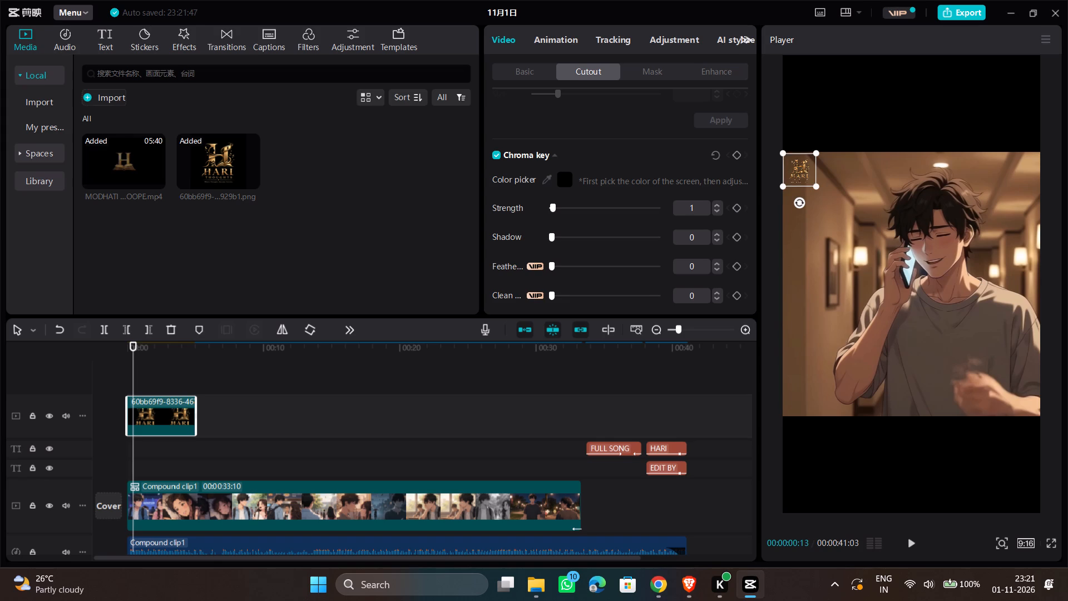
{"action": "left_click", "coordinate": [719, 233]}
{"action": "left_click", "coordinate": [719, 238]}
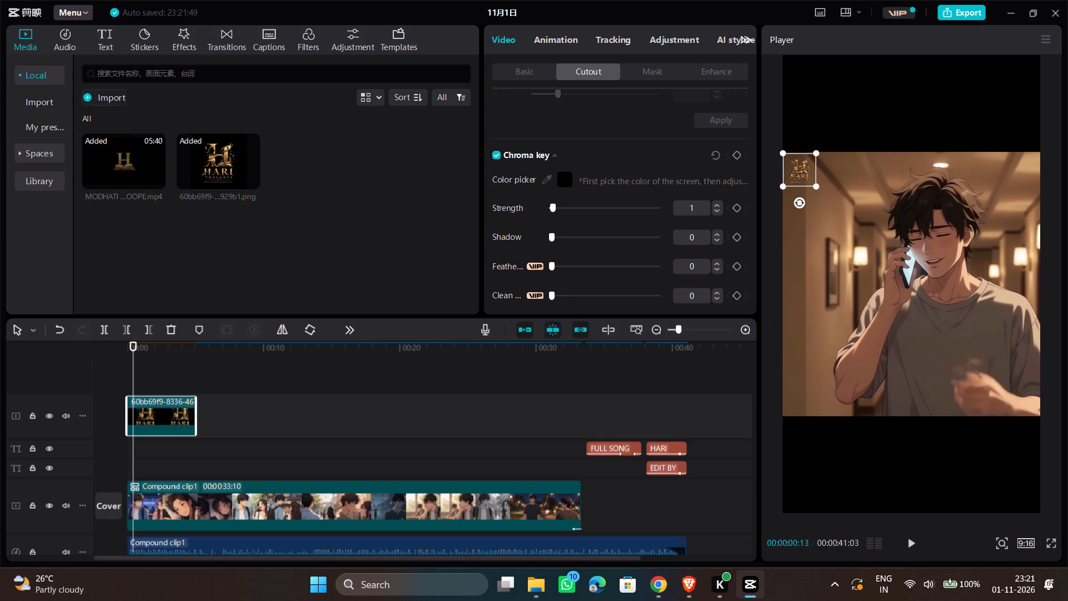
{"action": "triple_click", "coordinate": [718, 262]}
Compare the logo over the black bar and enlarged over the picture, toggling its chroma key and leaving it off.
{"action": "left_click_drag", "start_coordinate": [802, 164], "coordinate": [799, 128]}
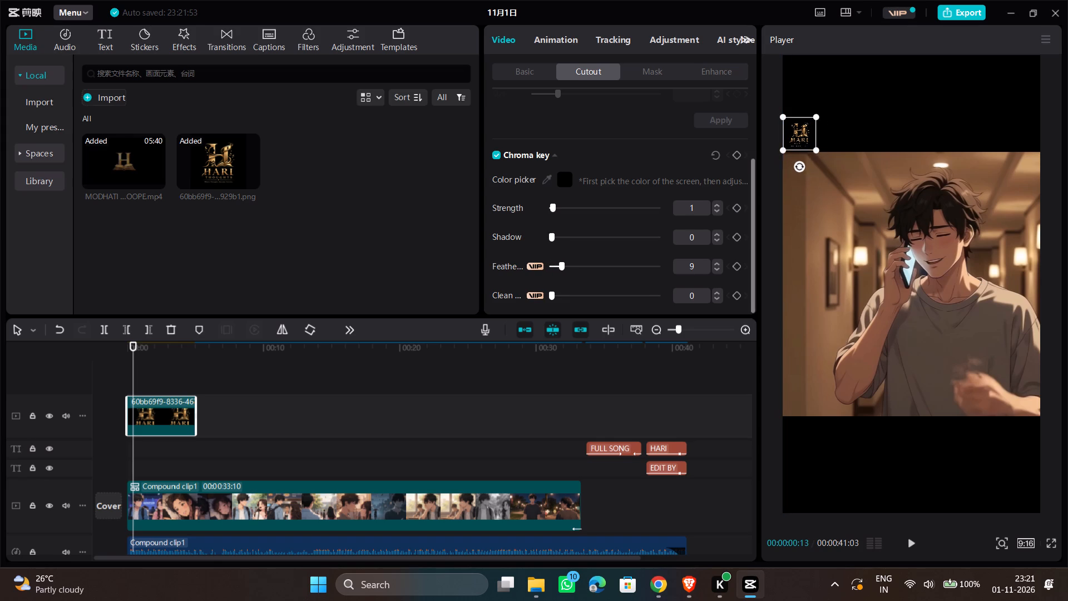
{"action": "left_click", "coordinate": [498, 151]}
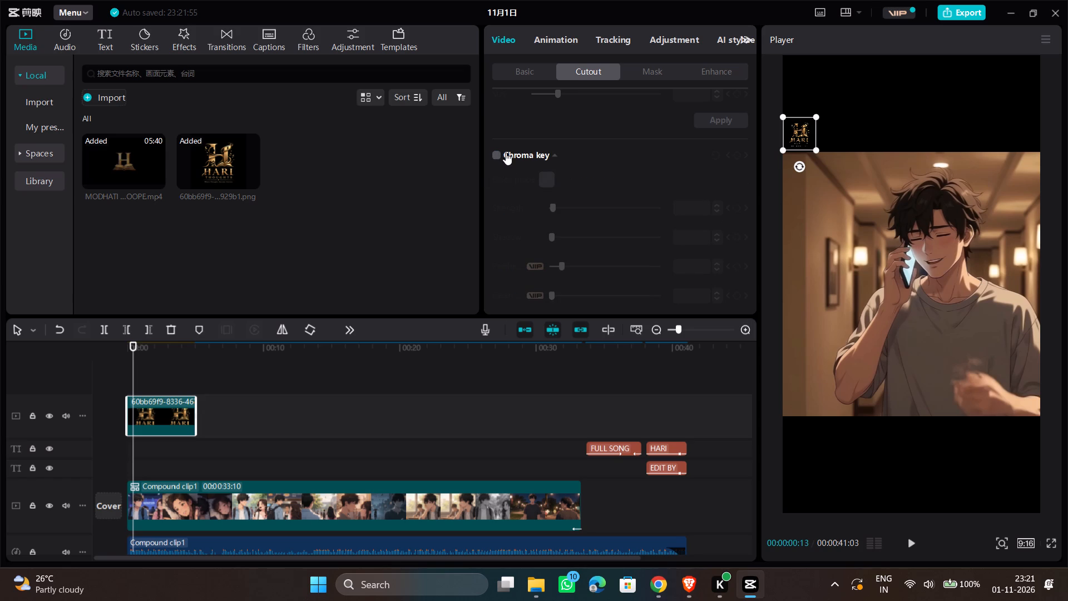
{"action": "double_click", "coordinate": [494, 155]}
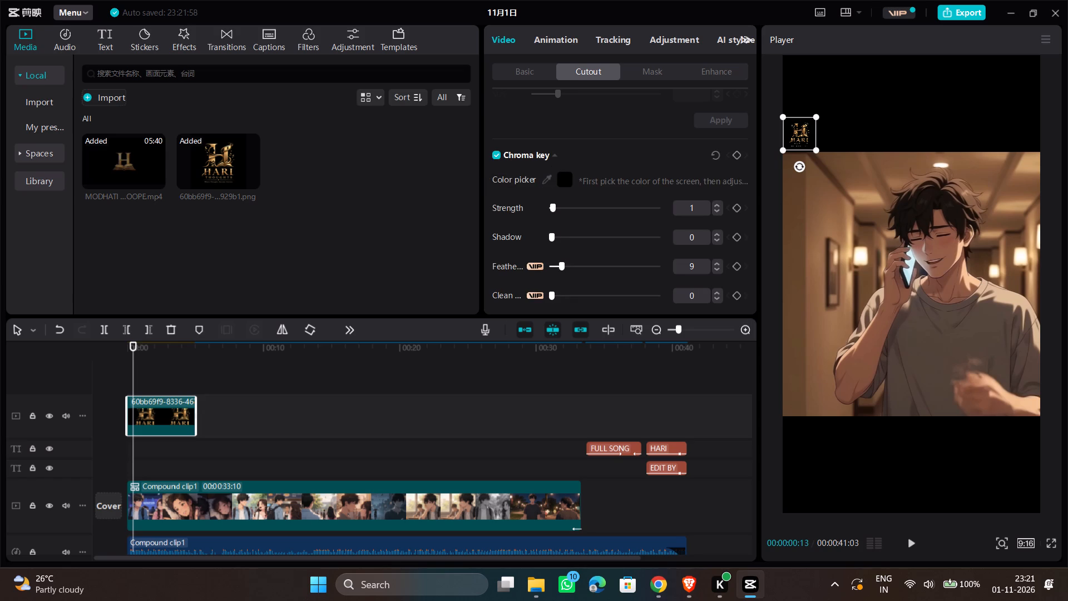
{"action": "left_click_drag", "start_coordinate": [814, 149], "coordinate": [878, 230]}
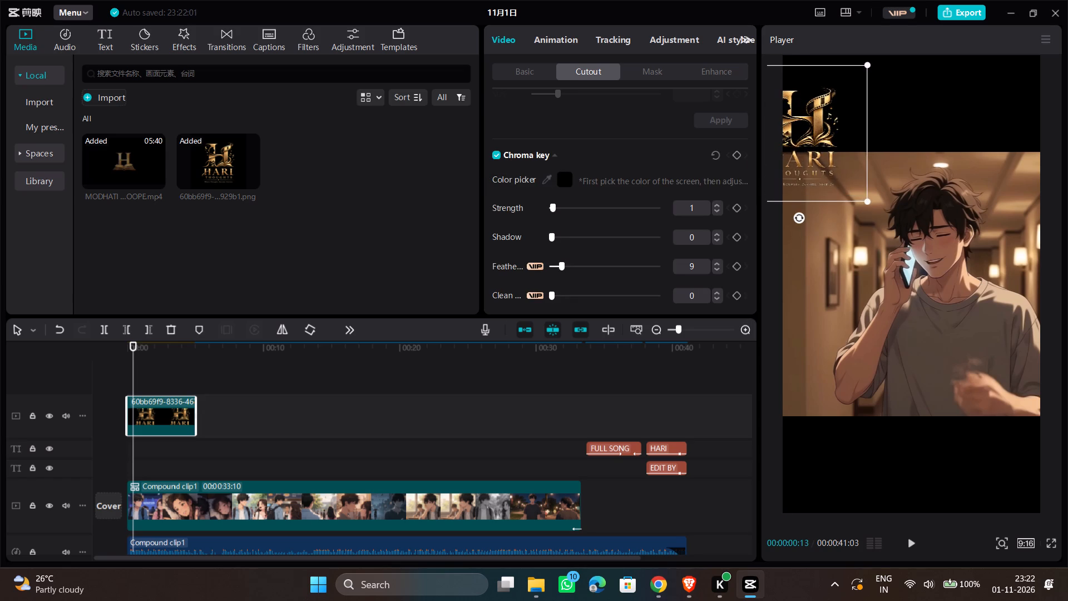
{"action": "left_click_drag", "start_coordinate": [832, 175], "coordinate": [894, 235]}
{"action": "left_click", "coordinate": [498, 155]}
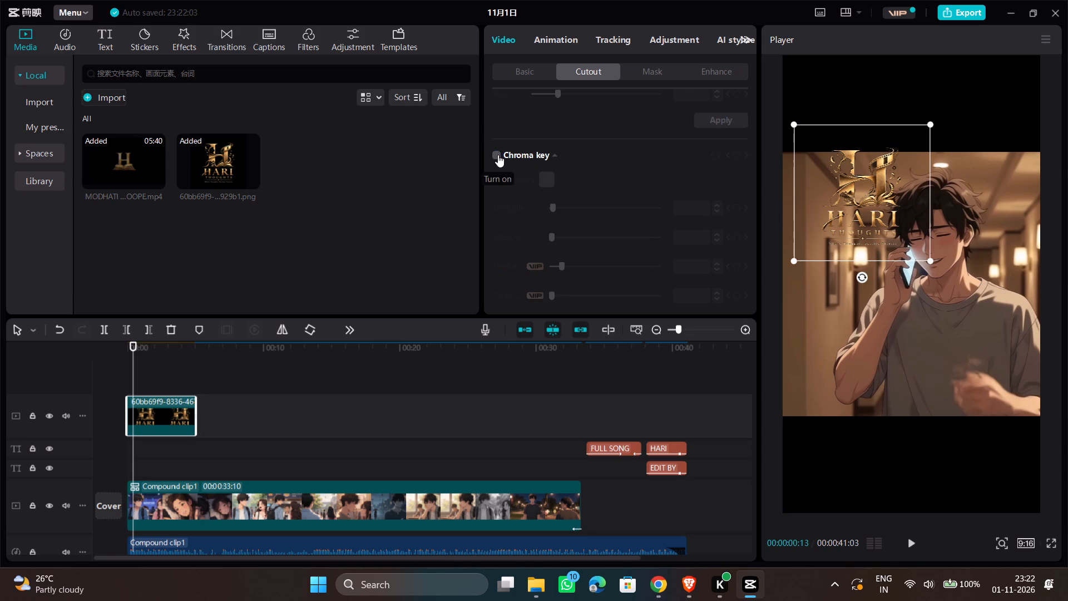
Shrink the logo and place it against the frame's left edge in the black bar, directly above the picture.
{"action": "scroll", "coordinate": [770, 175], "scroll_direction": "up", "scroll_amount": 3}
{"action": "left_click_drag", "start_coordinate": [864, 197], "coordinate": [854, 150]}
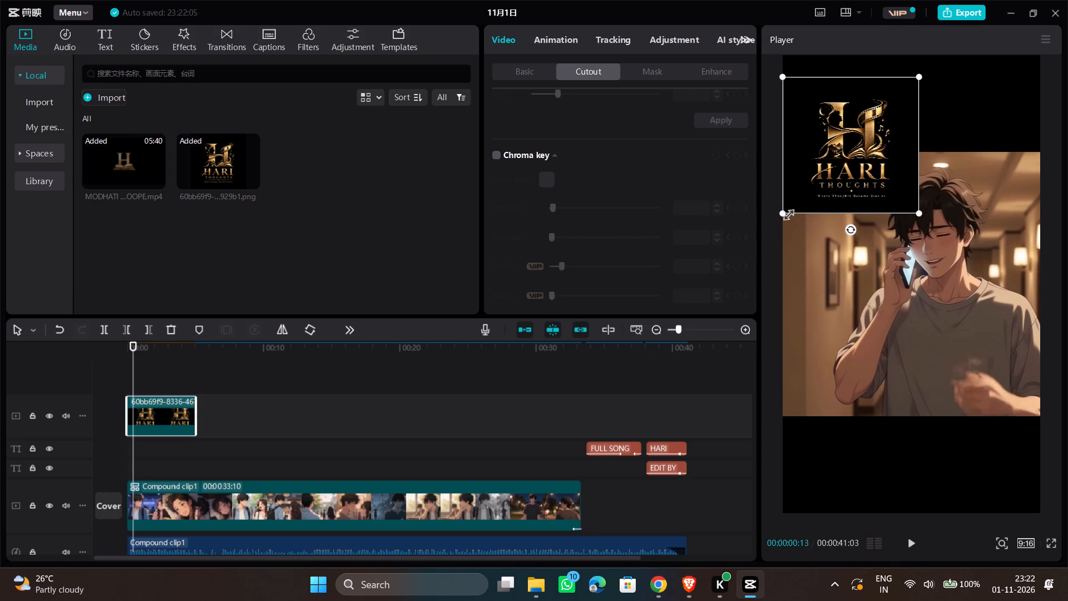
{"action": "left_click_drag", "start_coordinate": [782, 214], "coordinate": [836, 147]}
{"action": "left_click_drag", "start_coordinate": [847, 145], "coordinate": [847, 145]}
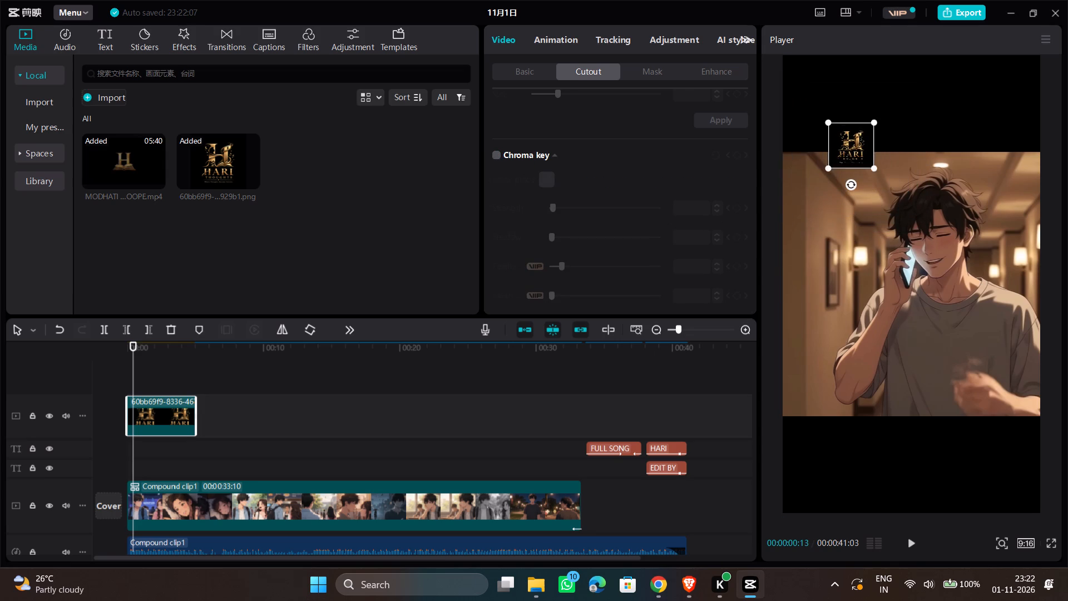
{"action": "left_click_drag", "start_coordinate": [847, 145], "coordinate": [804, 127]}
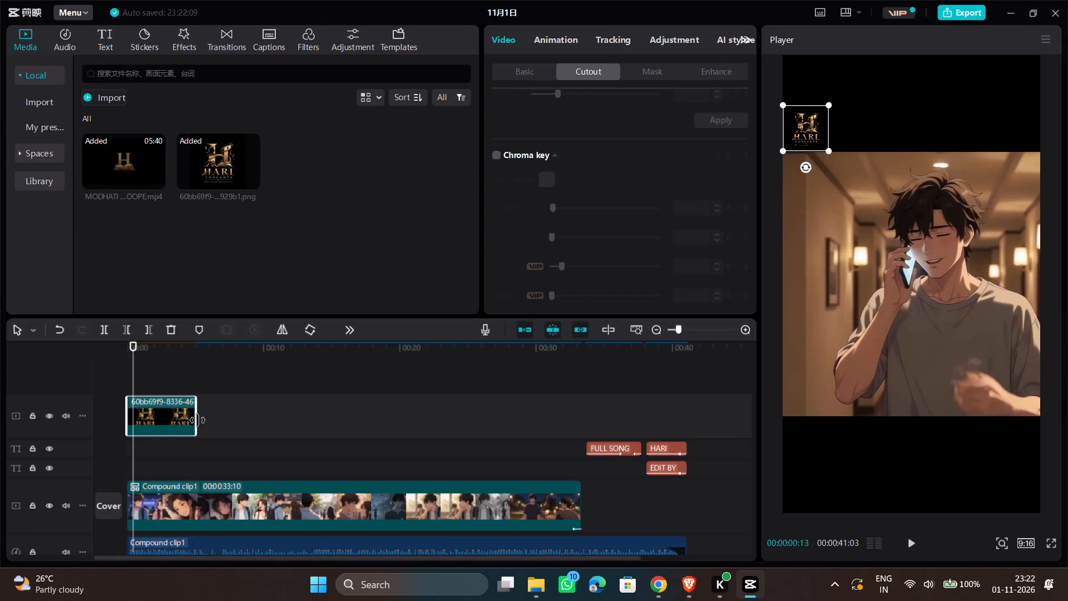
Extend the logo clip to the end of the audio, giving it a duration of 00:00:41:03.
{"action": "left_click_drag", "start_coordinate": [197, 420], "coordinate": [688, 416]}
Play the excerpt from the beginning to check the logo over the video.
{"action": "left_click", "coordinate": [141, 370]}
{"action": "left_click_drag", "start_coordinate": [141, 370], "coordinate": [125, 370]}
{"action": "key", "text": "space"}
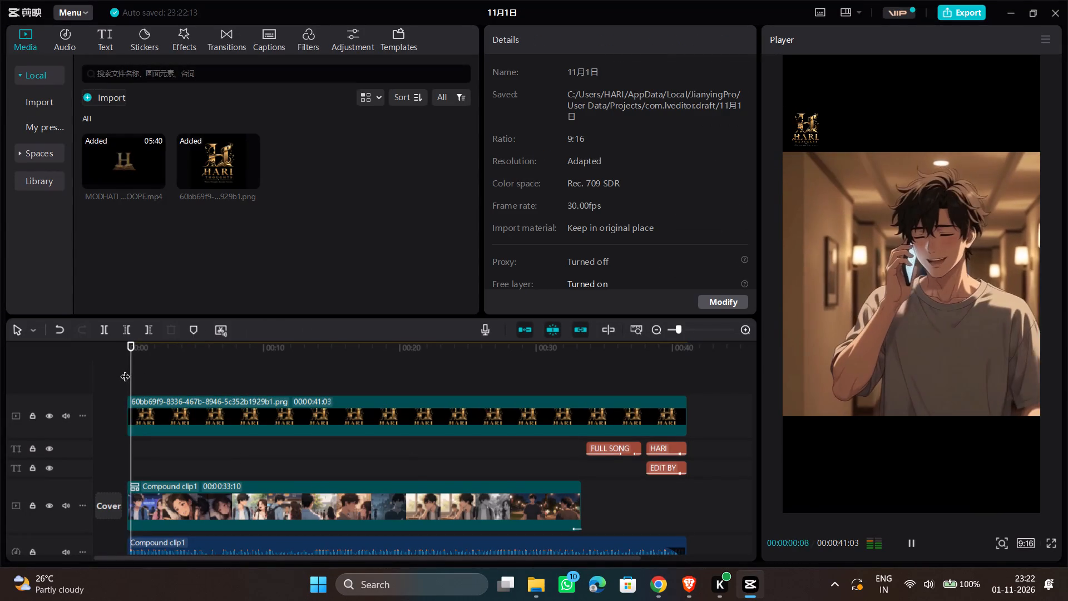
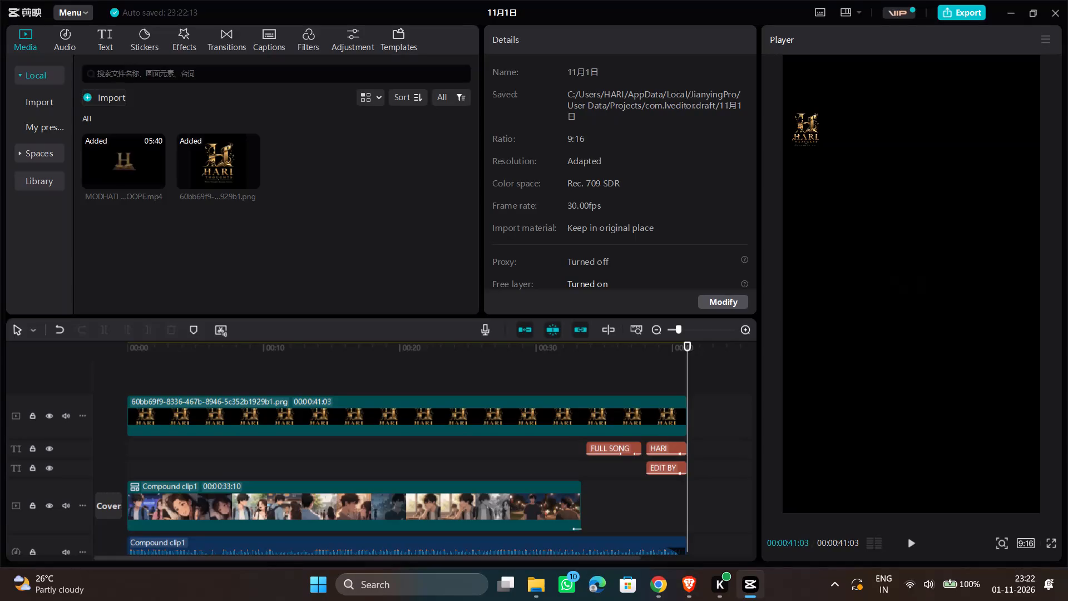
Play the last seconds of the excerpt to check the closing EDIT BY and HARI texts.
{"action": "left_click", "coordinate": [650, 372]}
{"action": "key", "text": "space"}
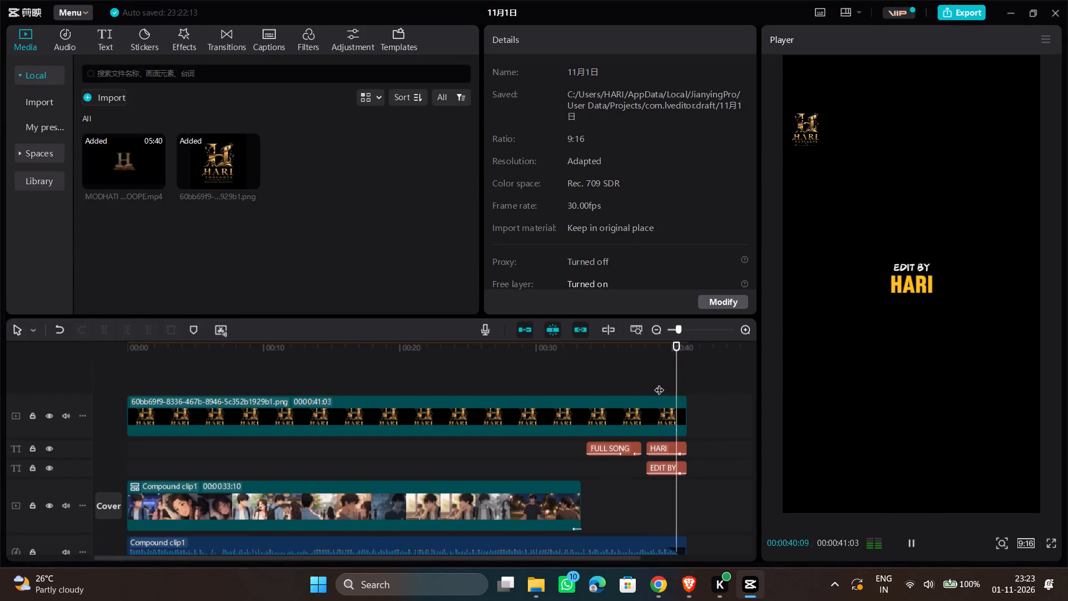
{"action": "key", "text": "space"}
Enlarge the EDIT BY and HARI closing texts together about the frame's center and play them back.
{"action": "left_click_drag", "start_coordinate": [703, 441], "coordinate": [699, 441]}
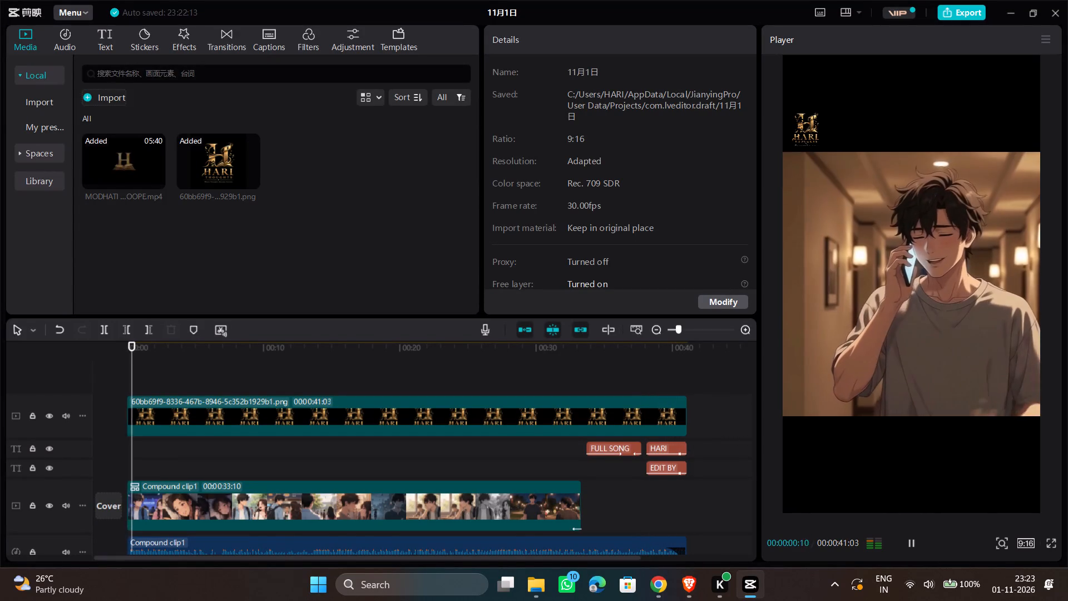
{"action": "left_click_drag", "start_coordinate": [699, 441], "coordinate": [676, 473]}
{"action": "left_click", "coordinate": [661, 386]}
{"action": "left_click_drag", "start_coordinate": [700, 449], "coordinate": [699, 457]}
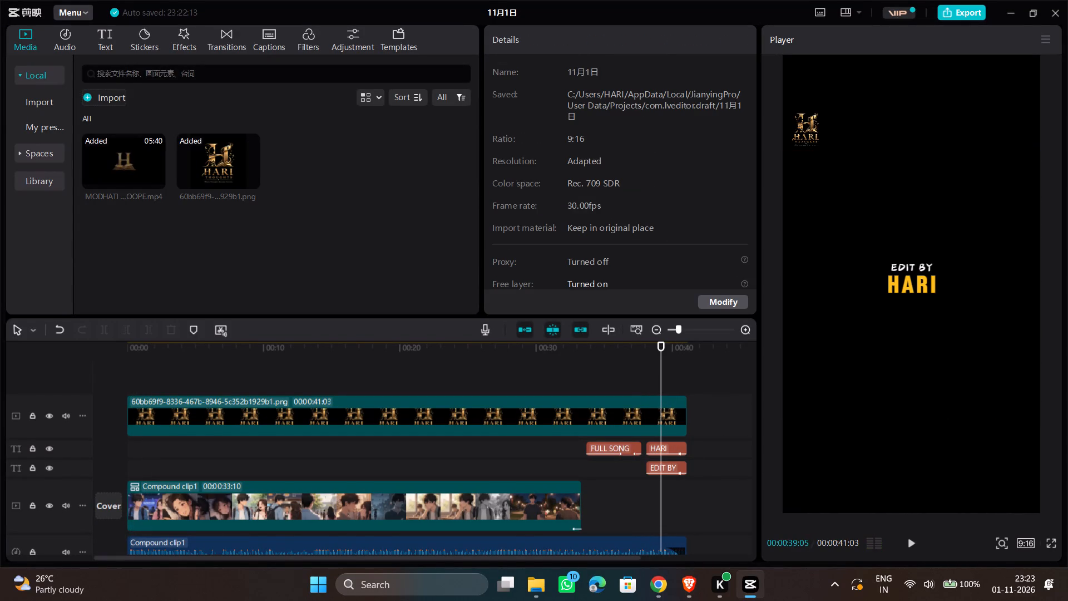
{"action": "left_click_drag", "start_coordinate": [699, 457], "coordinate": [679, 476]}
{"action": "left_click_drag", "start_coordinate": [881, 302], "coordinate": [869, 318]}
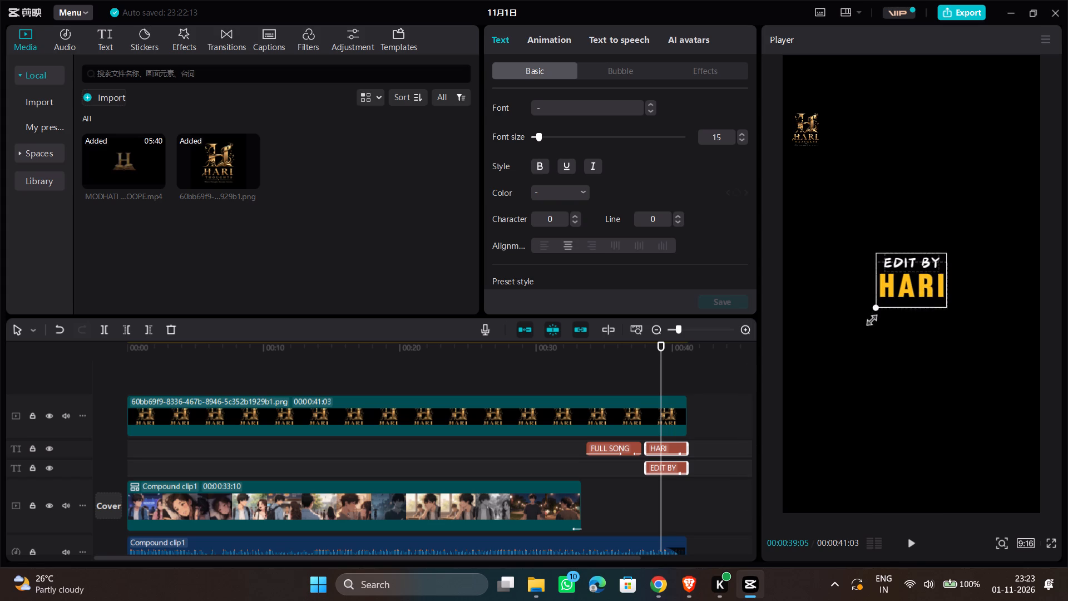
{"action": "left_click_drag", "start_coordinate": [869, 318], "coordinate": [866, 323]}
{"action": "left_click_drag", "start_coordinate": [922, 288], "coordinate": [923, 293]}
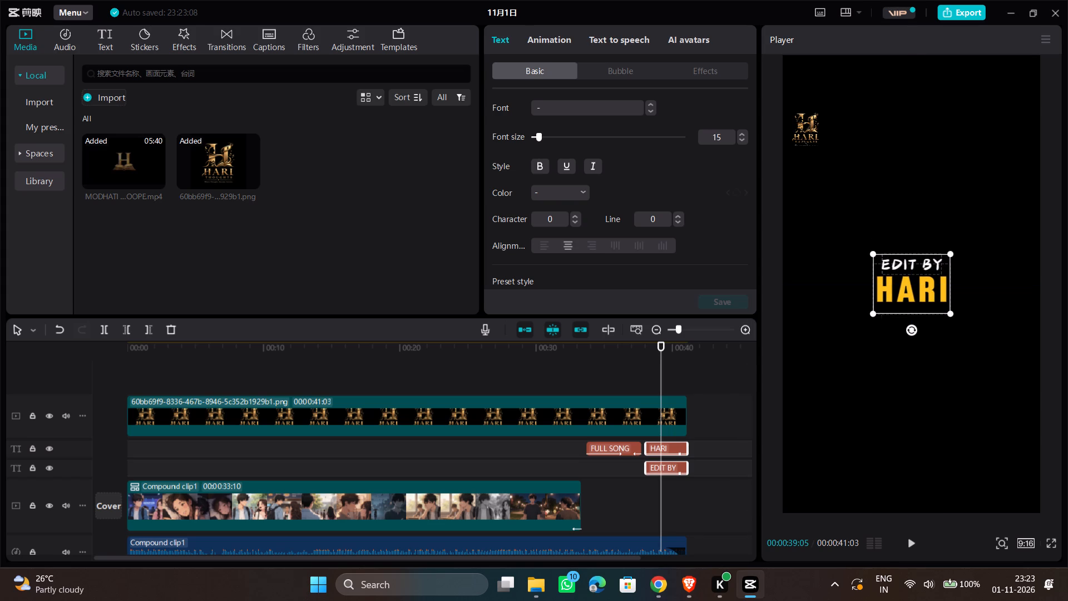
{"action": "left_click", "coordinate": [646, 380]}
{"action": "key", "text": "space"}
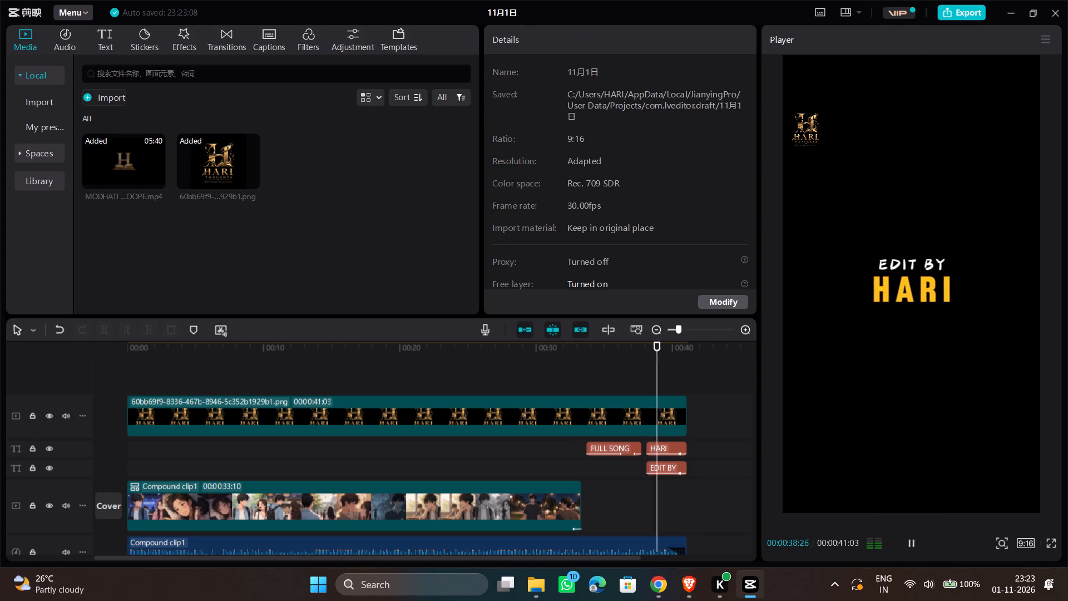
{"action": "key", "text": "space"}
Shrink the EDIT BY and HARI closing texts together to a small block at the center of the frame.
{"action": "left_click_drag", "start_coordinate": [694, 446], "coordinate": [674, 476]}
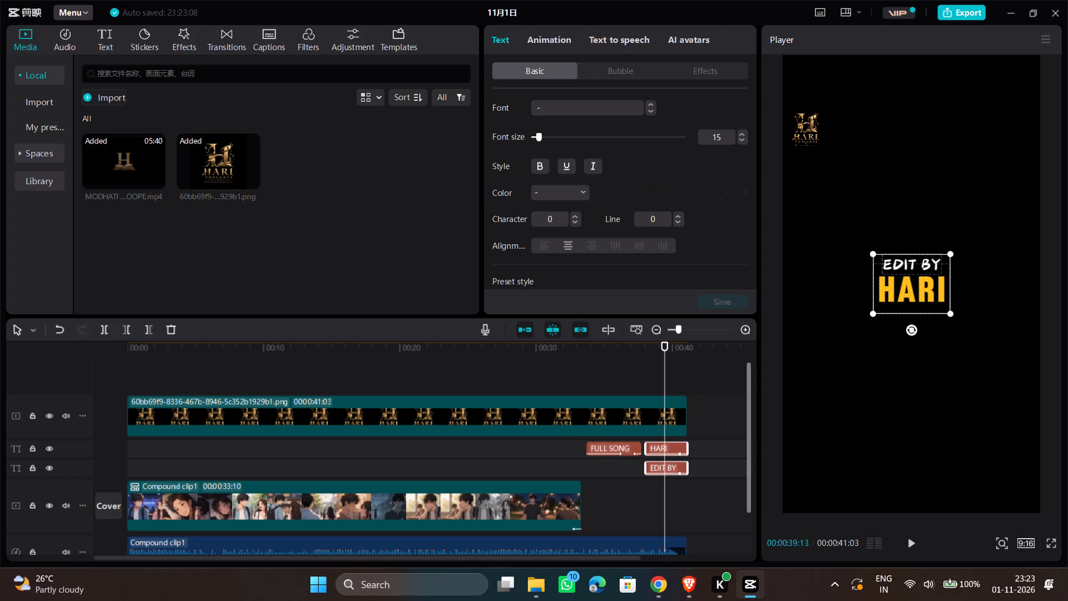
{"action": "left_click_drag", "start_coordinate": [871, 317], "coordinate": [893, 295]}
{"action": "left_click", "coordinate": [901, 284]}
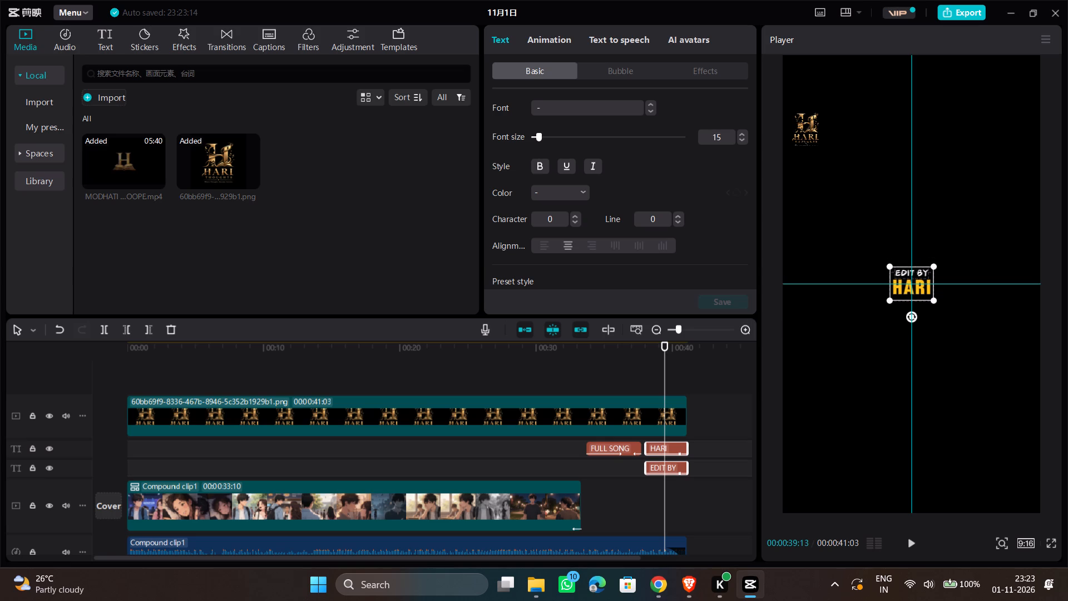
Play the closing texts through to the end, and replay the excerpt from the beginning.
{"action": "left_click", "coordinate": [627, 376]}
{"action": "key", "text": "space"}
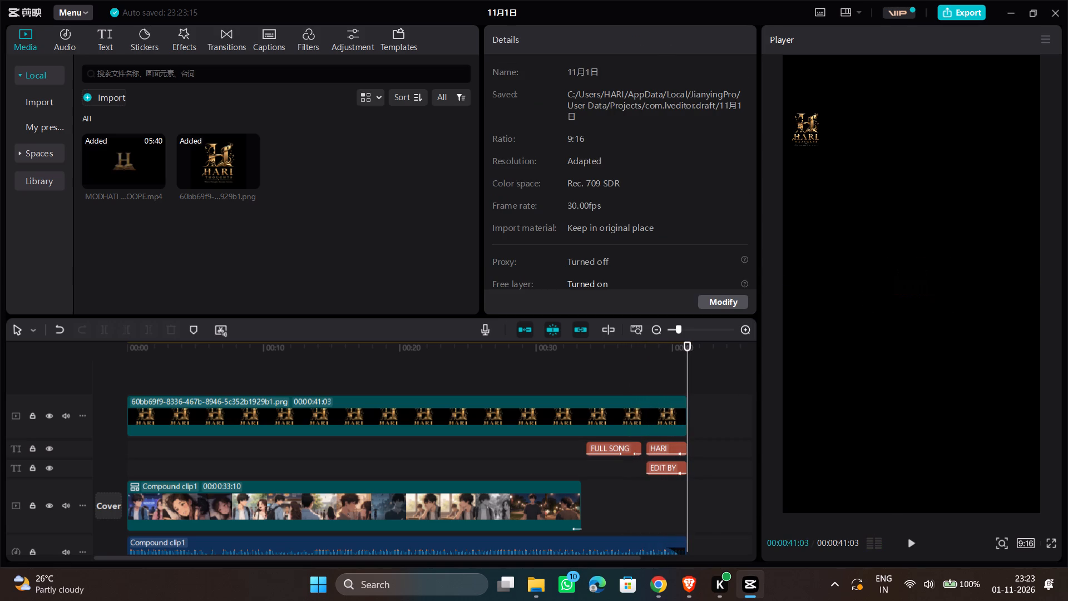
{"action": "left_click", "coordinate": [129, 386]}
{"action": "key", "text": "space"}
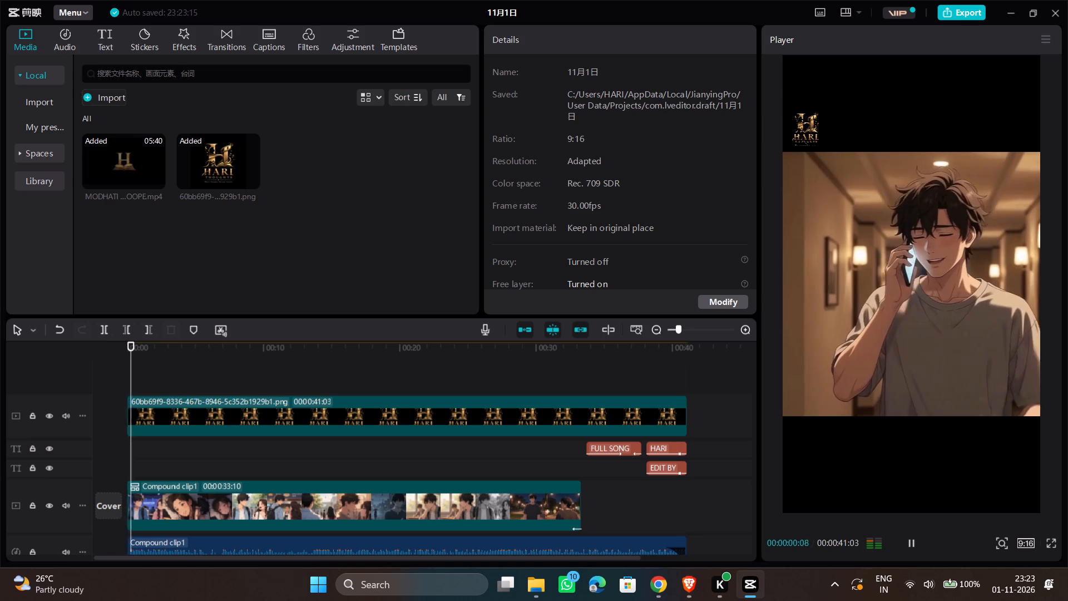
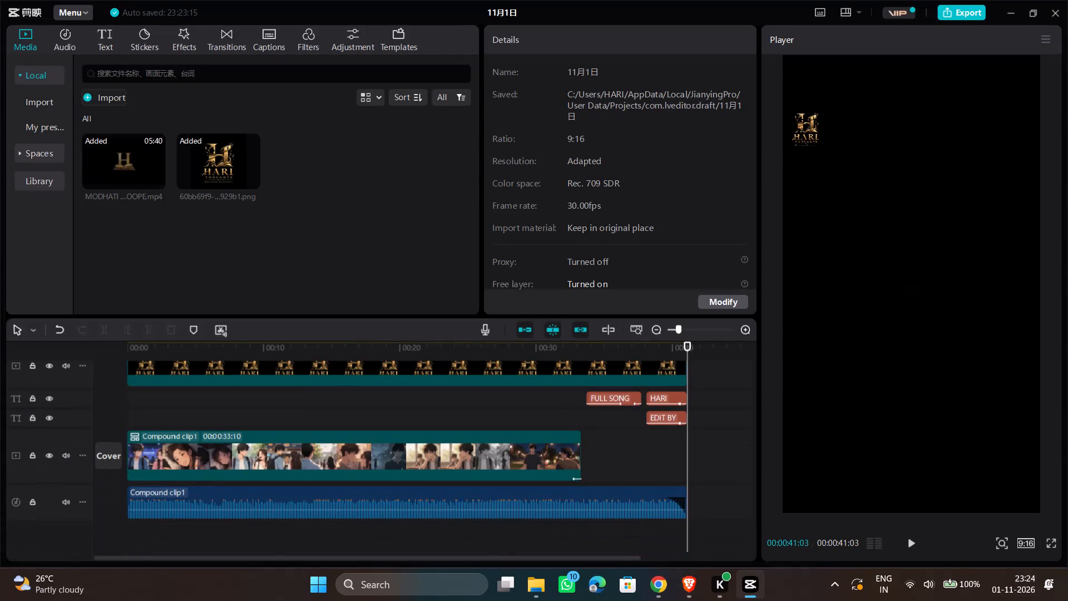
Export the excerpt as a video titled REEL 1 to the Downloads folder.
{"action": "scroll", "coordinate": [584, 456], "scroll_direction": "up", "scroll_amount": 3}
{"action": "scroll", "coordinate": [585, 456], "scroll_direction": "down", "scroll_amount": 1}
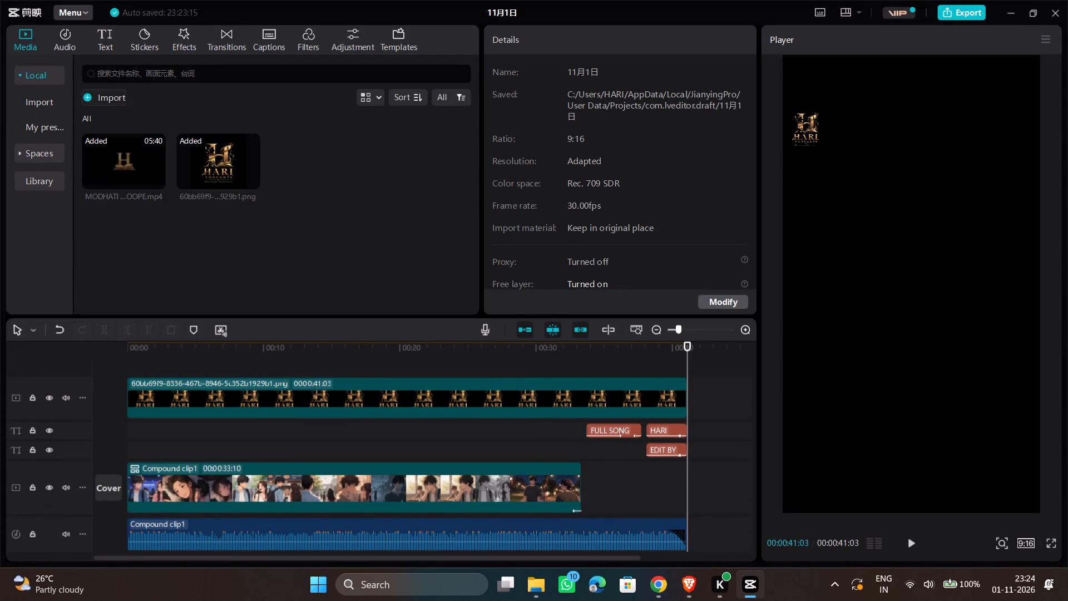
{"action": "left_click", "coordinate": [968, 7]}
{"action": "left_click", "coordinate": [731, 121]}
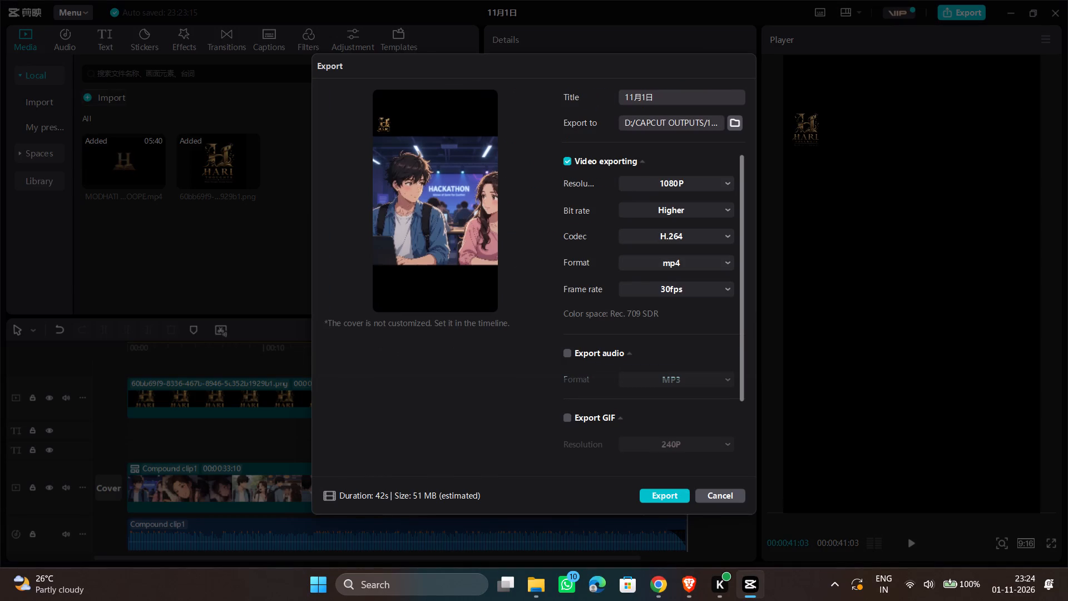
{"action": "scroll", "coordinate": [373, 221], "scroll_direction": "up", "scroll_amount": 3}
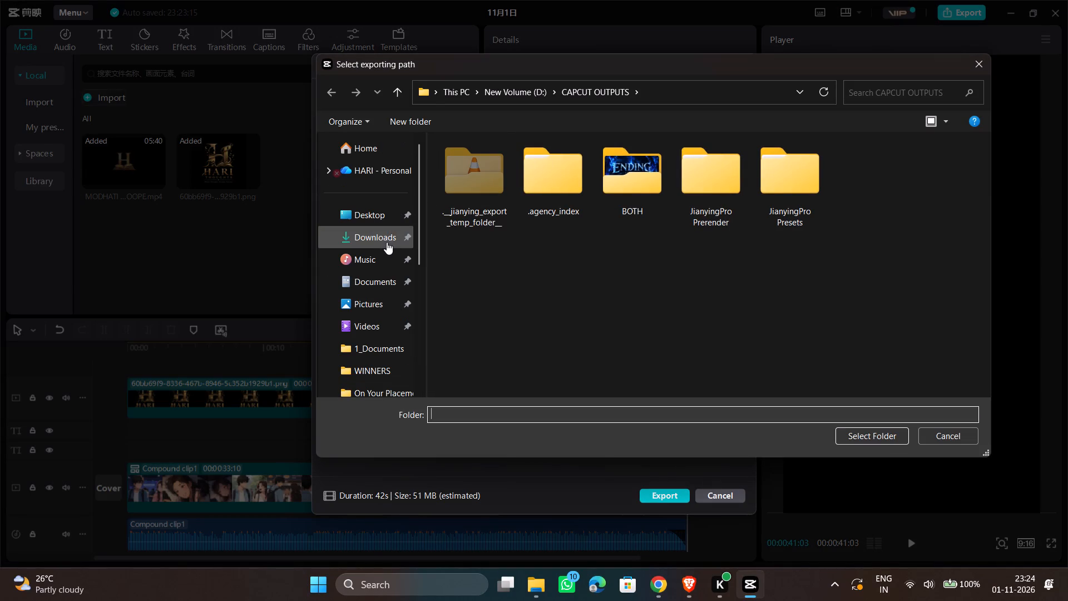
{"action": "left_click", "coordinate": [387, 242]}
{"action": "left_click", "coordinate": [870, 442]}
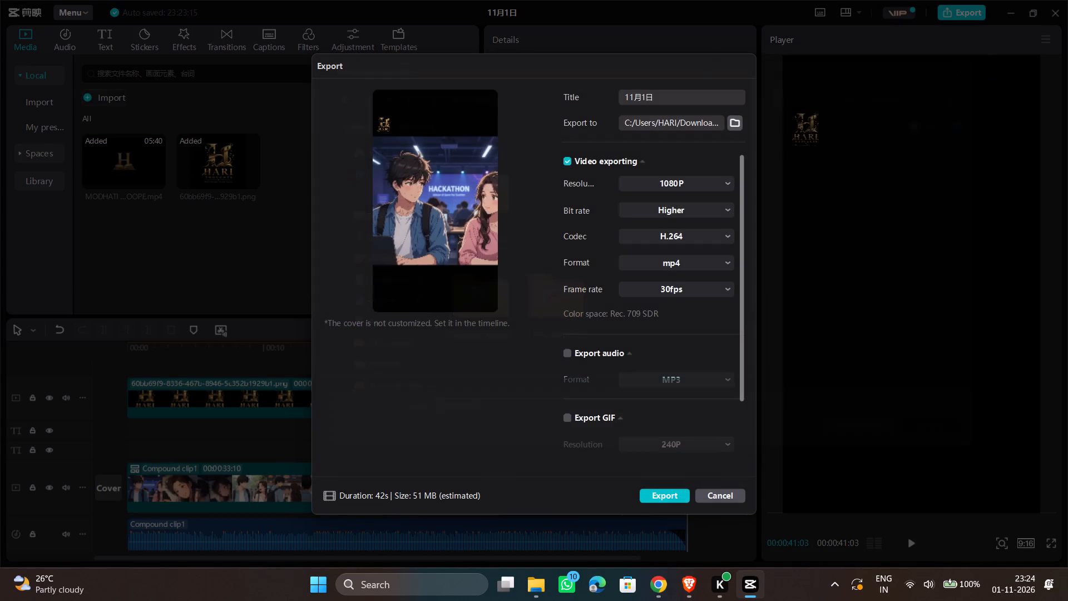
{"action": "left_click_drag", "start_coordinate": [679, 96], "coordinate": [628, 90]}
{"action": "left_click_drag", "start_coordinate": [628, 90], "coordinate": [621, 90]}
{"action": "key", "text": "BackSpace"}
{"action": "type", "text": "REEL 1"}
{"action": "left_click", "coordinate": [663, 499]}
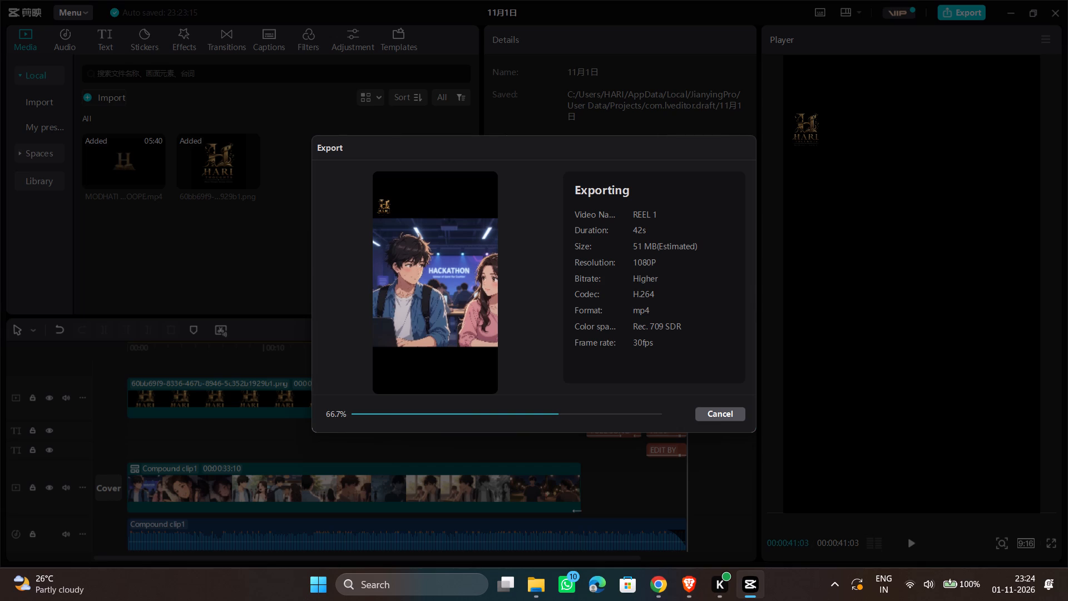
{"action": "left_click", "coordinate": [713, 440]}
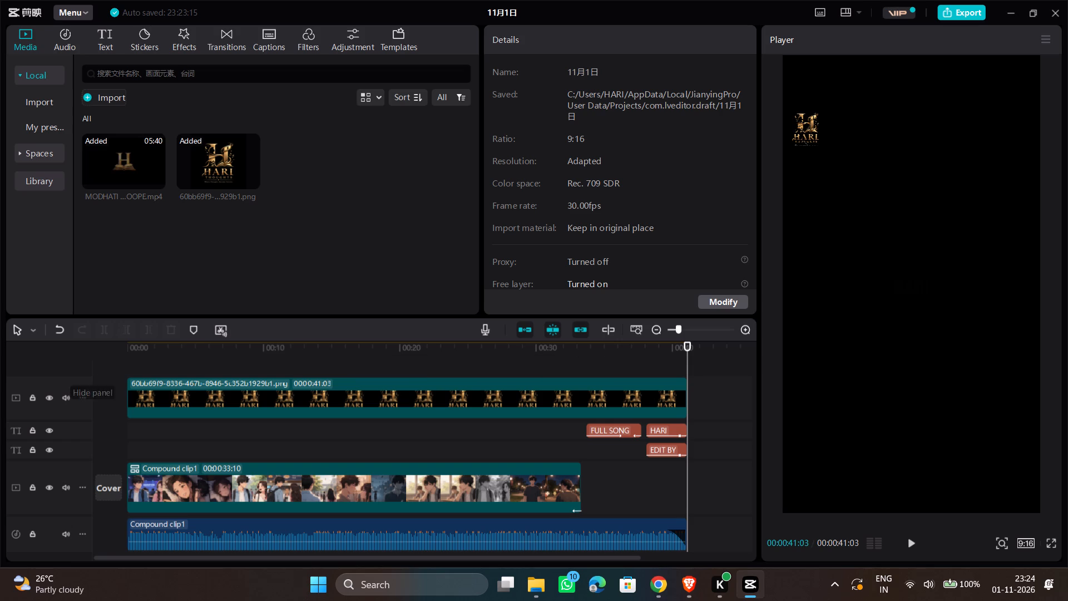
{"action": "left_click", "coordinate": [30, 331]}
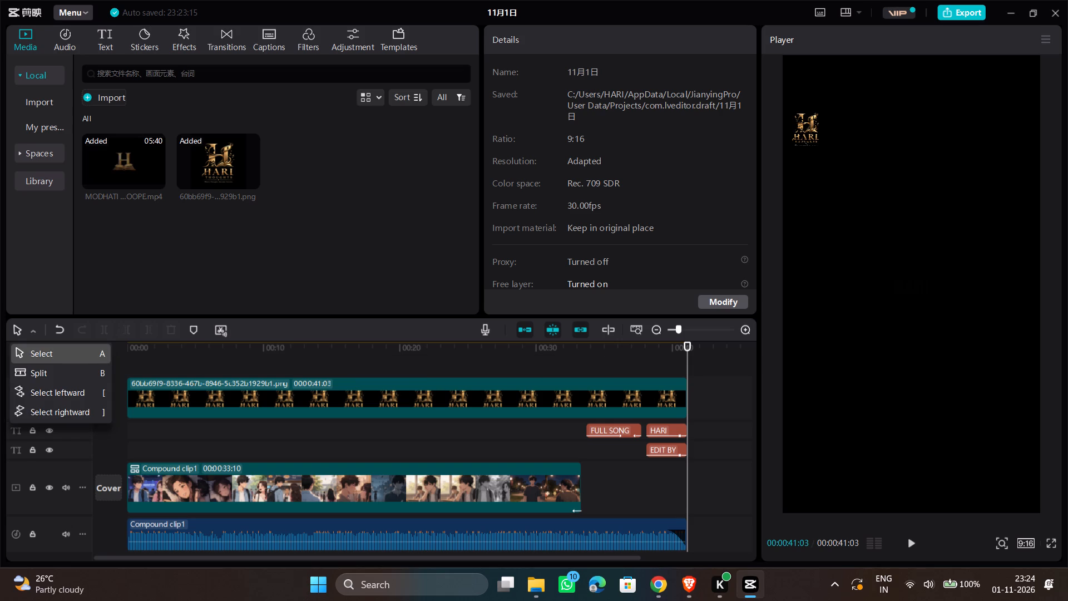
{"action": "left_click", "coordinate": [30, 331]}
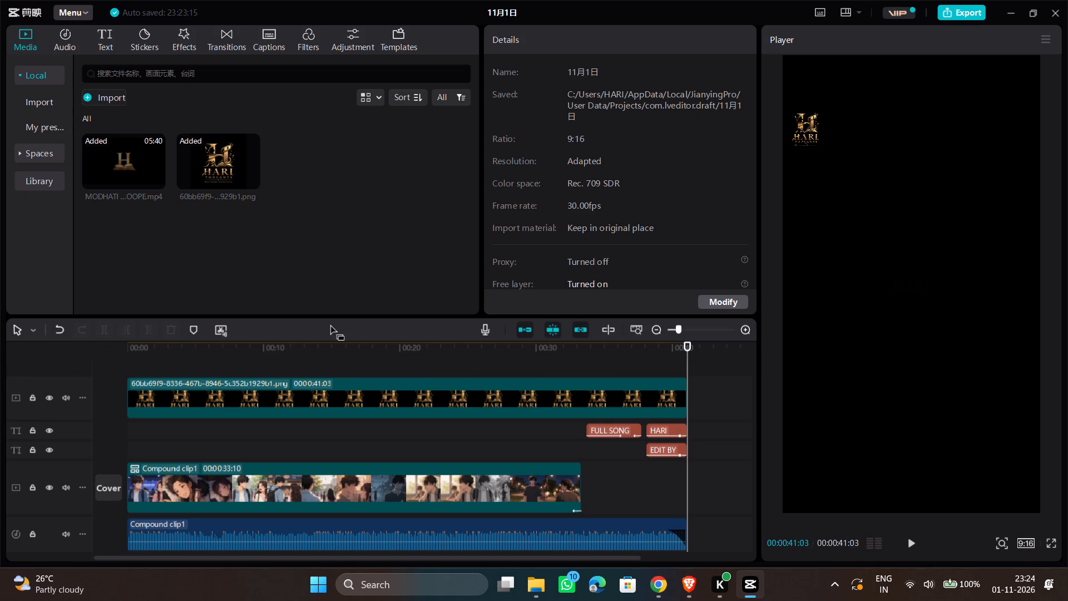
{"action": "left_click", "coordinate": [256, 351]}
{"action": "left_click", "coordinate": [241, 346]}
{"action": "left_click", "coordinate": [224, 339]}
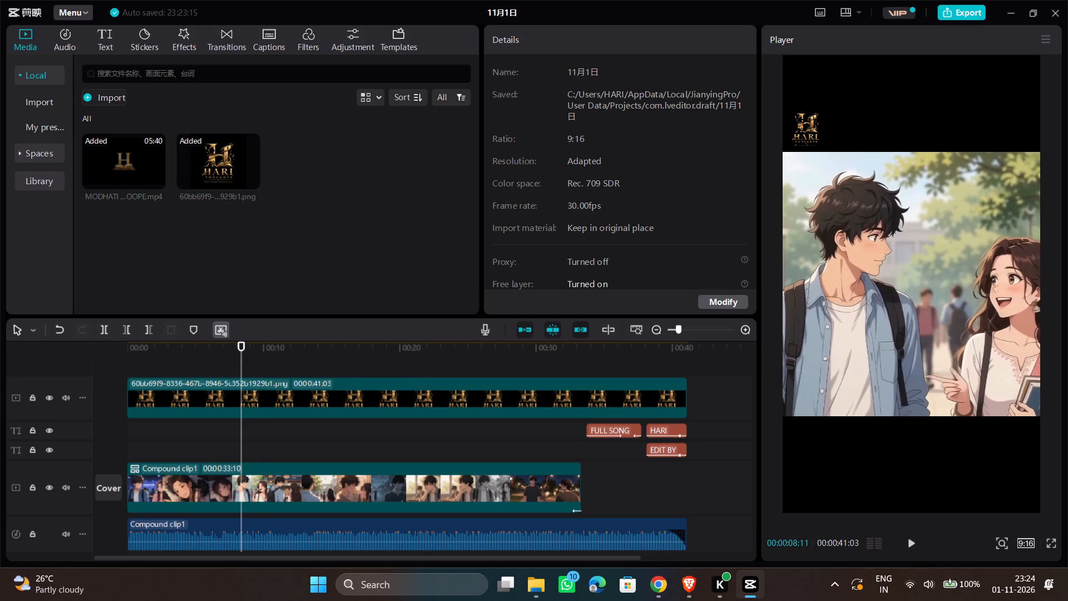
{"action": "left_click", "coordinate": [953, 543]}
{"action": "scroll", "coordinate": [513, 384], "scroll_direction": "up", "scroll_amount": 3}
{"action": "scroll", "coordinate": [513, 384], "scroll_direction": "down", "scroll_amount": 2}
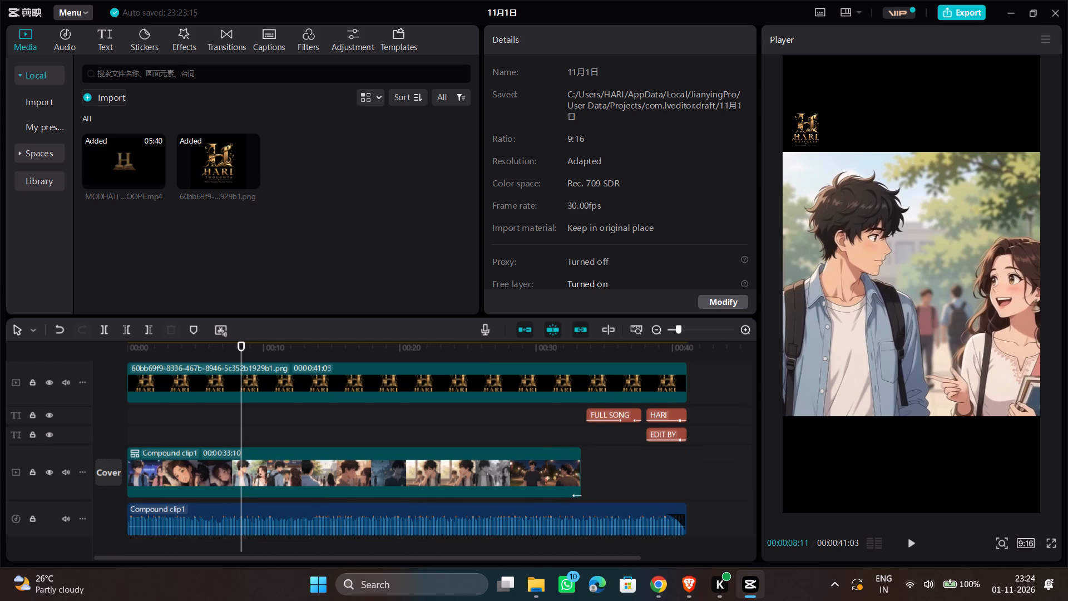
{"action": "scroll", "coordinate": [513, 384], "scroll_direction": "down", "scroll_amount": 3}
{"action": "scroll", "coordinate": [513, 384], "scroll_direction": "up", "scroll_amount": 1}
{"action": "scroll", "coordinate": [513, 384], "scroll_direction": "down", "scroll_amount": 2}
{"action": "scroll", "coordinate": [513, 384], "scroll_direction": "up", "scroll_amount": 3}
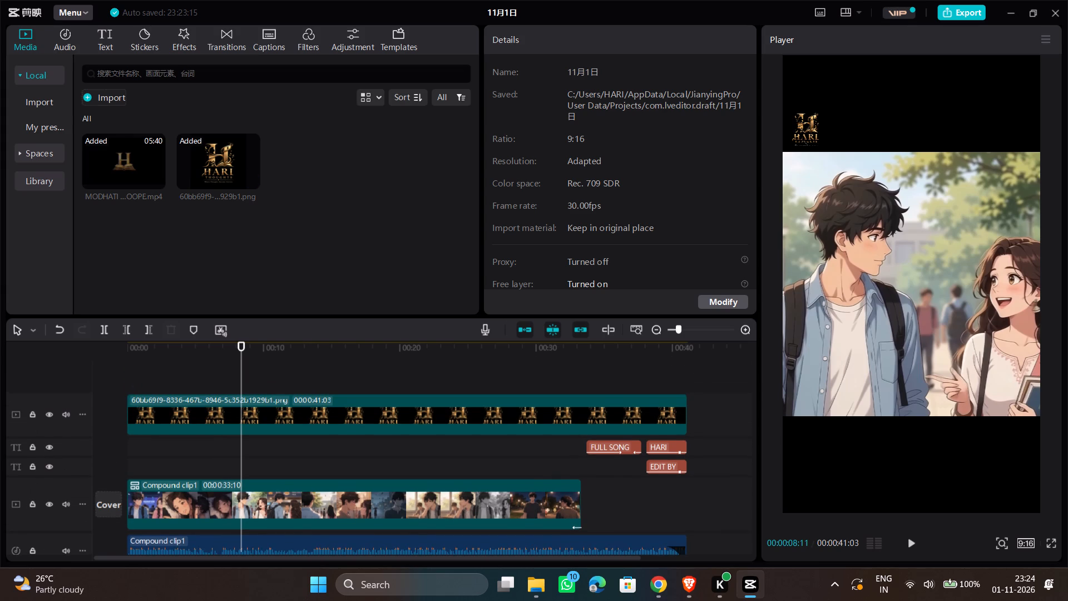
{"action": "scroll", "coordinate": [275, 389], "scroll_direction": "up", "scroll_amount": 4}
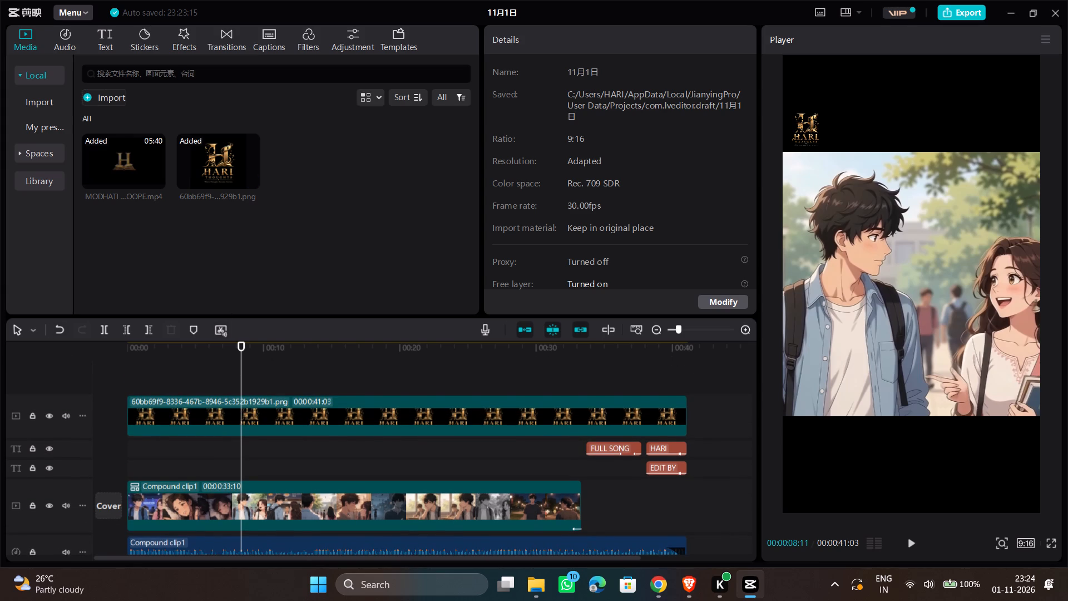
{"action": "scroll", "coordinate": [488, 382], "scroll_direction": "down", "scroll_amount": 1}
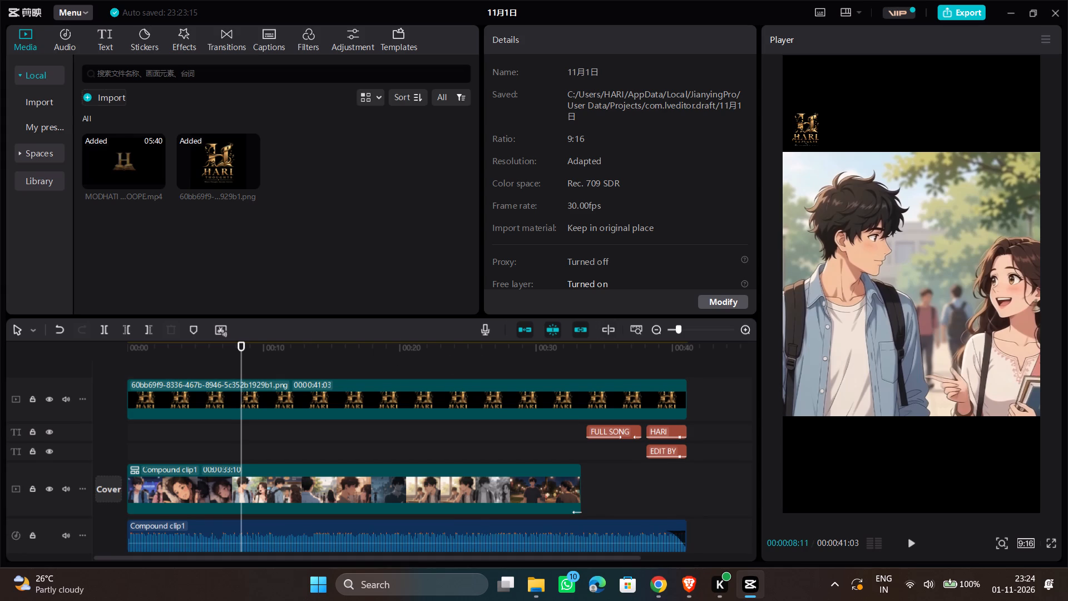
Start a new project.
{"action": "left_click", "coordinate": [81, 6]}
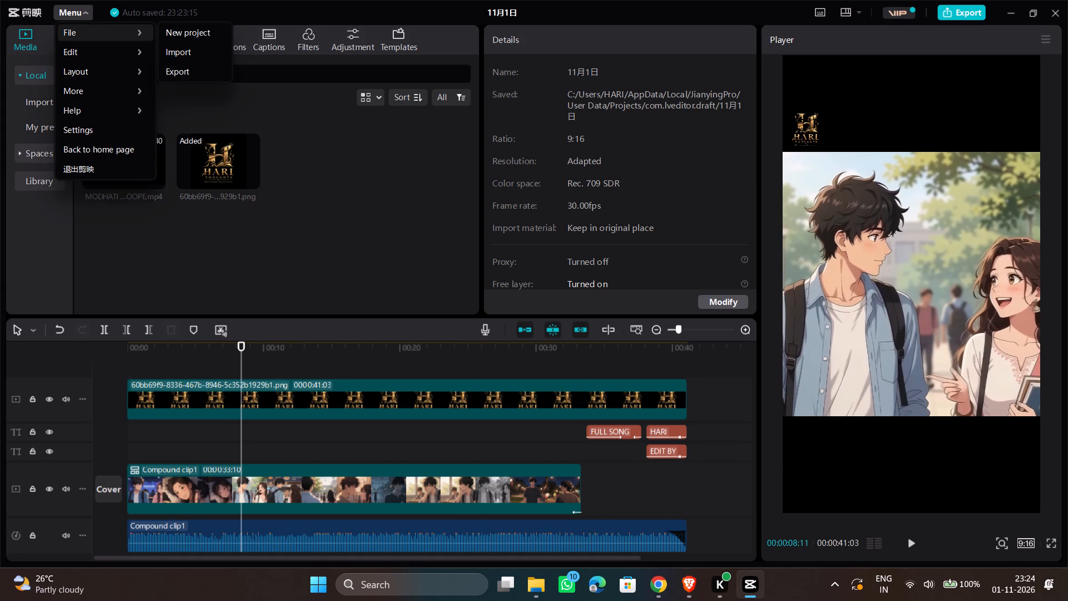
{"action": "left_click", "coordinate": [186, 33]}
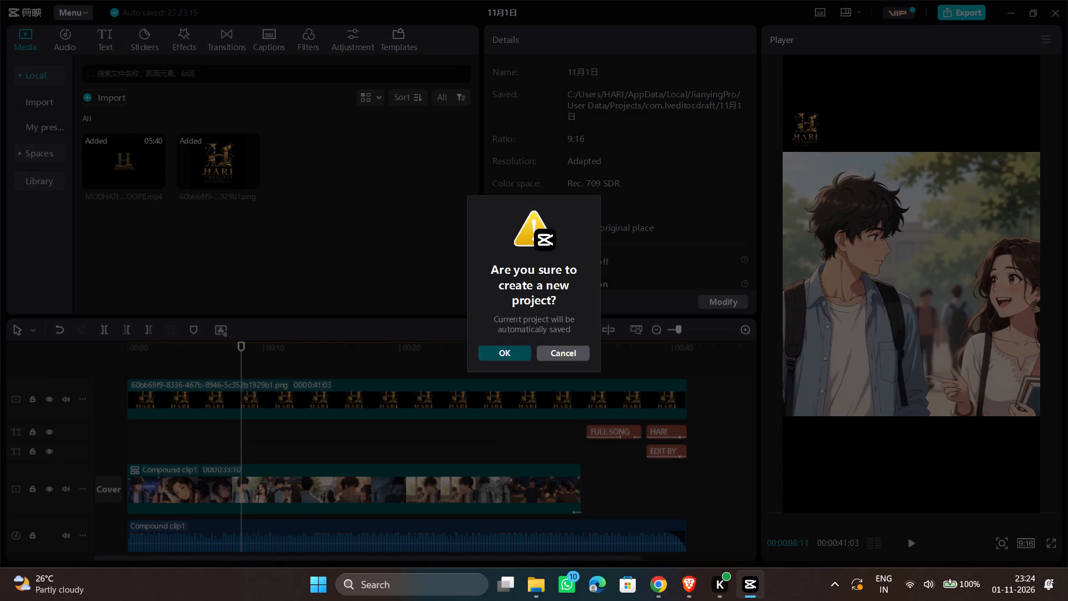
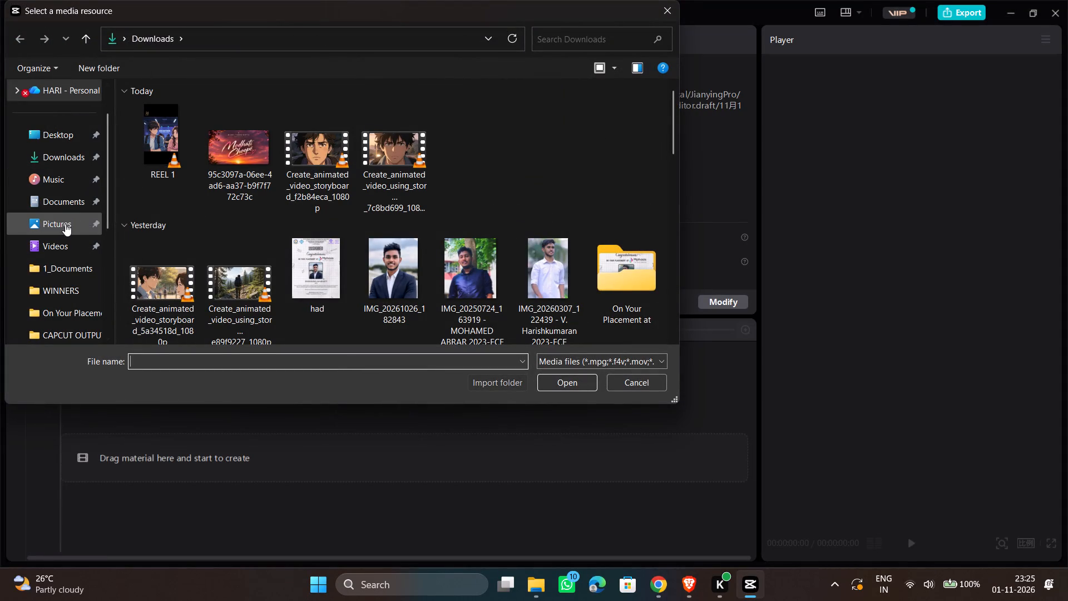
Import the MODHATI CHOOPE video from the CAPCUT OUTPUTS folder on drive D.
{"action": "scroll", "coordinate": [65, 224], "scroll_direction": "down", "scroll_amount": 1}
{"action": "left_click", "coordinate": [97, 132]}
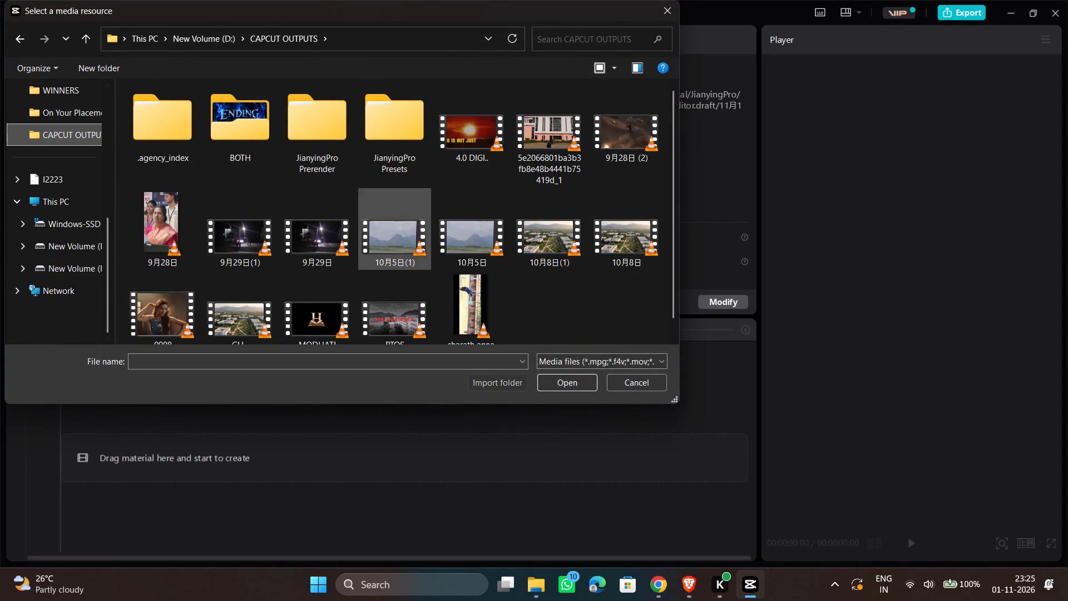
{"action": "left_click", "coordinate": [318, 316]}
{"action": "left_click", "coordinate": [572, 379]}
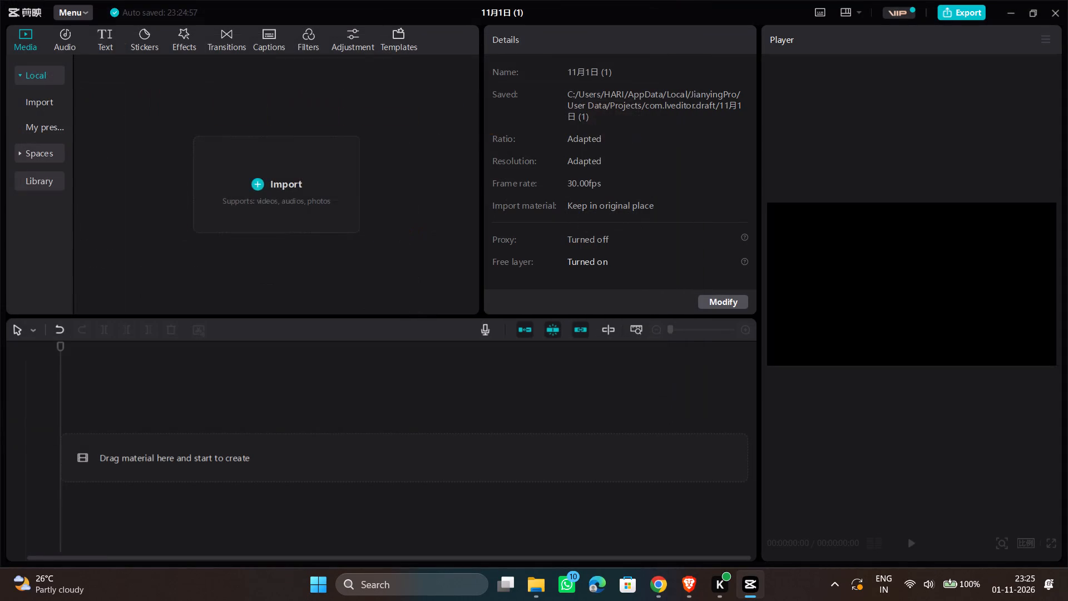
Import the gold HARI THOUGHTS logo image from the Downloads folder.
{"action": "left_click", "coordinate": [99, 105]}
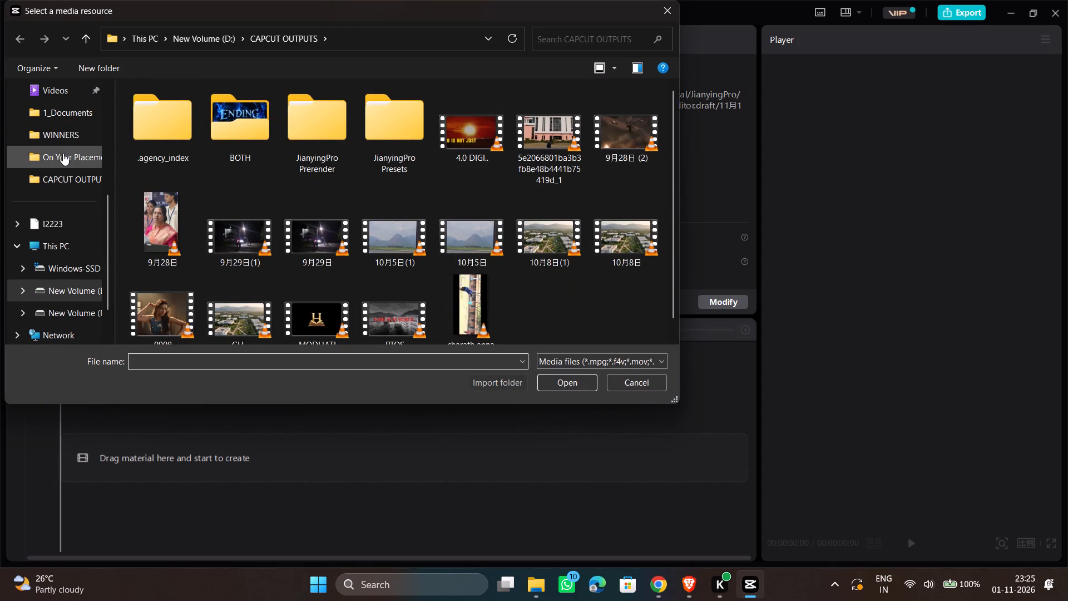
{"action": "scroll", "coordinate": [62, 153], "scroll_direction": "up", "scroll_amount": 8}
{"action": "left_click", "coordinate": [54, 210]}
{"action": "scroll", "coordinate": [345, 220], "scroll_direction": "down", "scroll_amount": 8}
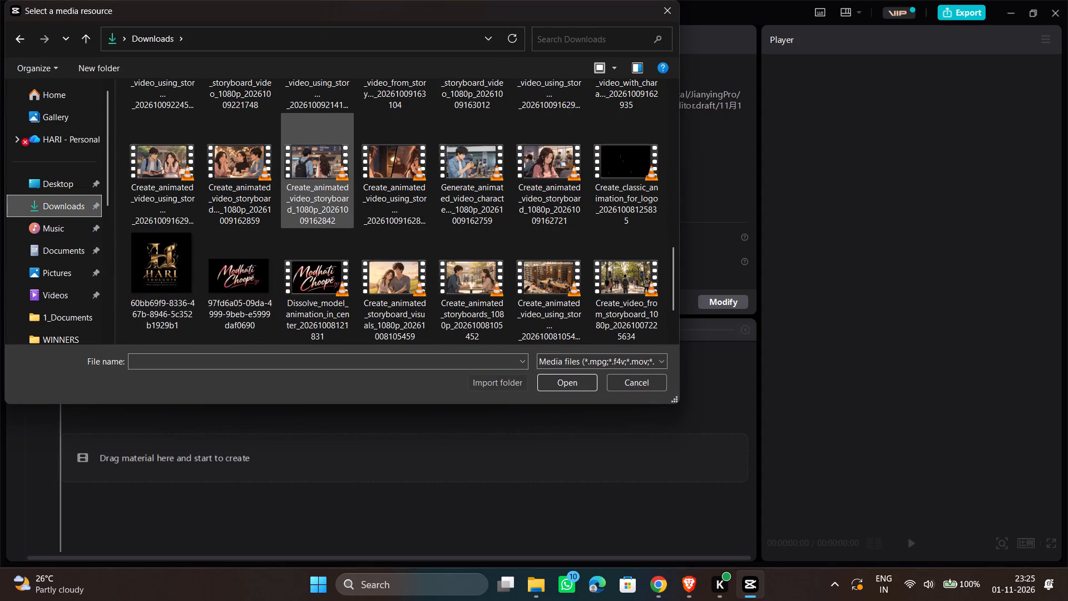
{"action": "left_click", "coordinate": [165, 277]}
{"action": "left_click", "coordinate": [557, 392]}
{"action": "left_click", "coordinate": [555, 383]}
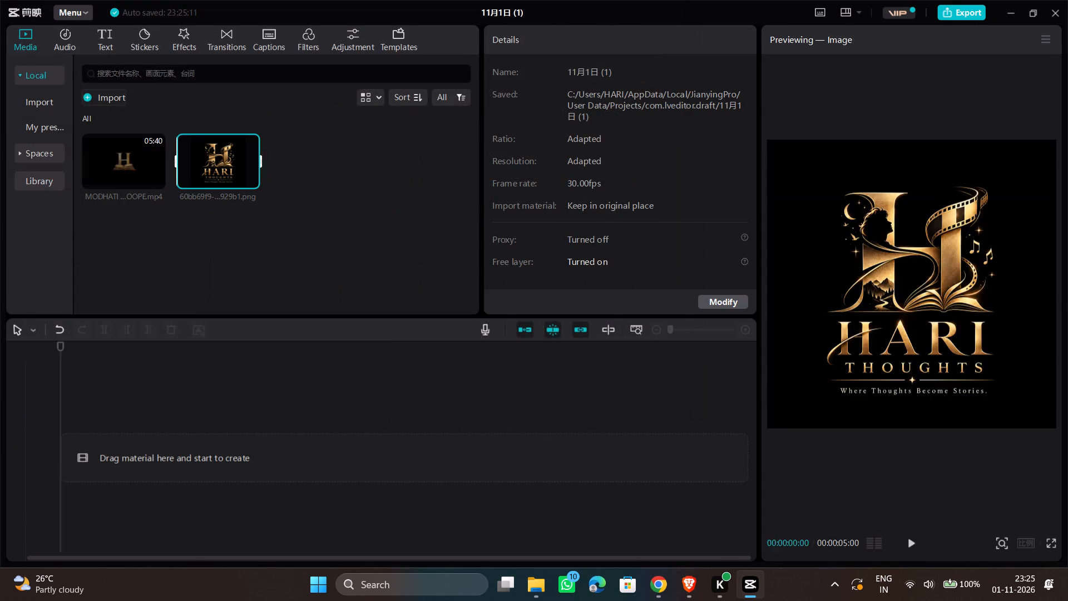
{"action": "left_click", "coordinate": [273, 234]}
Place the MODHATI CHOOPE video on the timeline from 00:00.
{"action": "left_click_drag", "start_coordinate": [123, 156], "coordinate": [135, 450]}
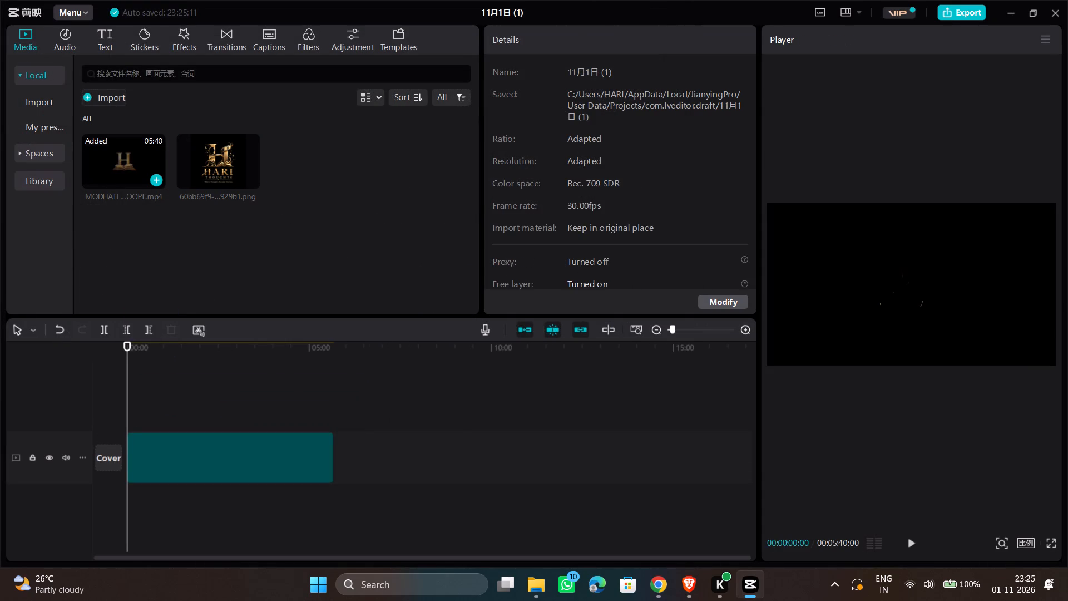
{"action": "scroll", "coordinate": [257, 427], "scroll_direction": "up", "scroll_amount": 1, "text": "ctrl"}
{"action": "scroll", "coordinate": [258, 427], "scroll_direction": "down", "scroll_amount": 1, "text": "ctrl"}
{"action": "scroll", "coordinate": [258, 427], "scroll_direction": "up", "scroll_amount": 1, "text": "ctrl"}
{"action": "scroll", "coordinate": [258, 427], "scroll_direction": "down", "scroll_amount": 2, "text": "ctrl"}
{"action": "scroll", "coordinate": [258, 427], "scroll_direction": "up", "scroll_amount": 8, "text": "ctrl"}
{"action": "scroll", "coordinate": [258, 427], "scroll_direction": "down", "scroll_amount": 1, "text": "ctrl"}
{"action": "scroll", "coordinate": [258, 427], "scroll_direction": "up", "scroll_amount": 1, "text": "ctrl"}
{"action": "scroll", "coordinate": [258, 427], "scroll_direction": "down", "scroll_amount": 1, "text": "ctrl"}
{"action": "scroll", "coordinate": [258, 427], "scroll_direction": "up", "scroll_amount": 4, "text": "ctrl"}
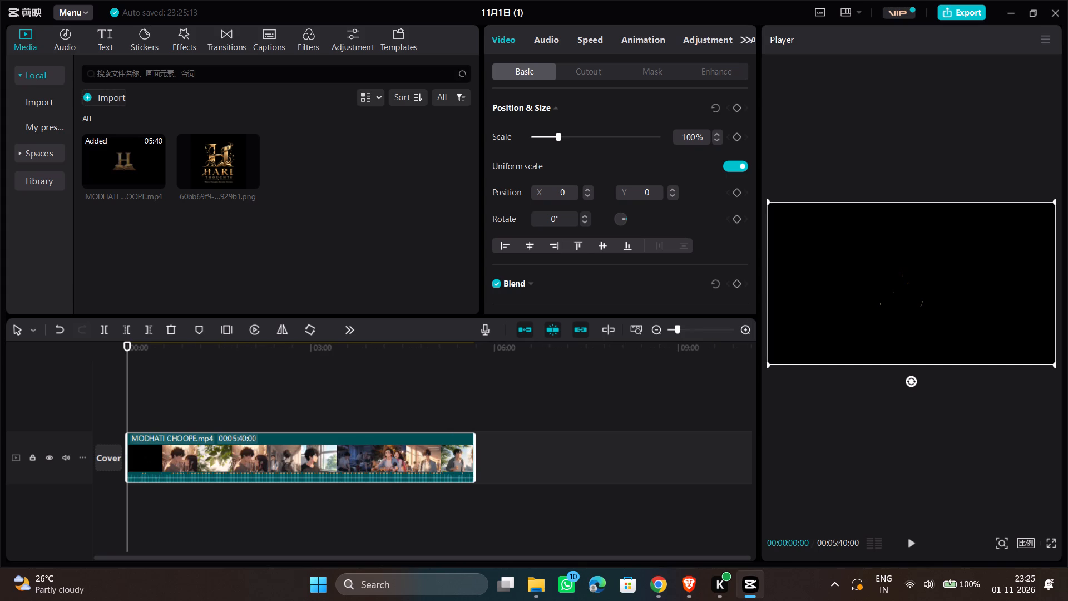
Set the project's aspect ratio to 9:16.
{"action": "left_click", "coordinate": [1041, 546]}
{"action": "left_click", "coordinate": [1027, 543]}
{"action": "left_click", "coordinate": [1029, 500]}
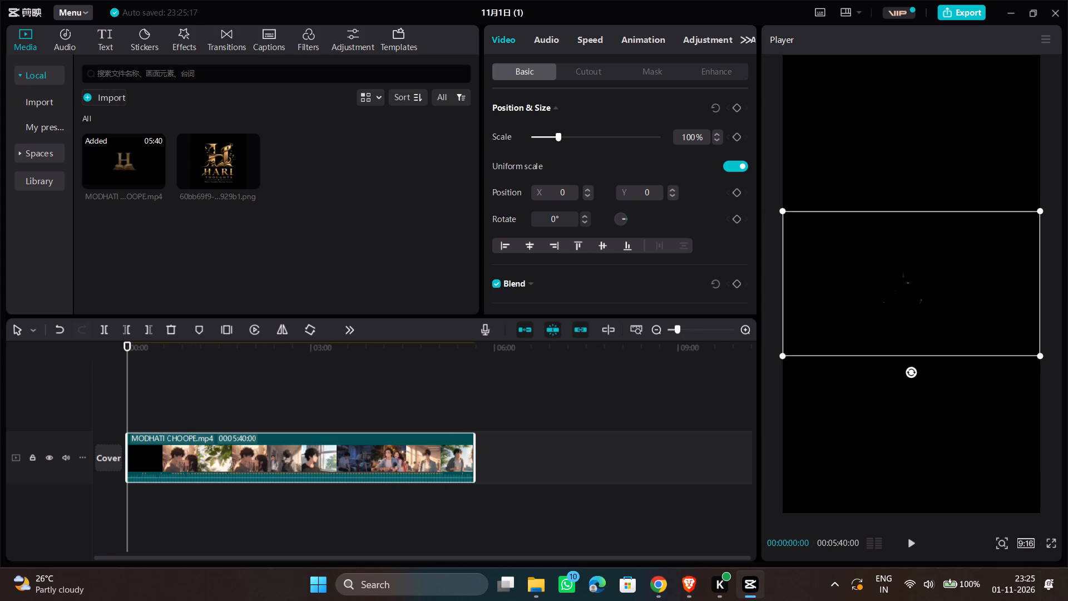
Enlarge the MODHATI CHOOPE clip in the vertical frame to 178% scale.
{"action": "left_click_drag", "start_coordinate": [783, 356], "coordinate": [683, 512]}
Play the video at several points between about 03:36 and 04:47 to find where the new excerpt should start.
{"action": "left_click", "coordinate": [346, 413]}
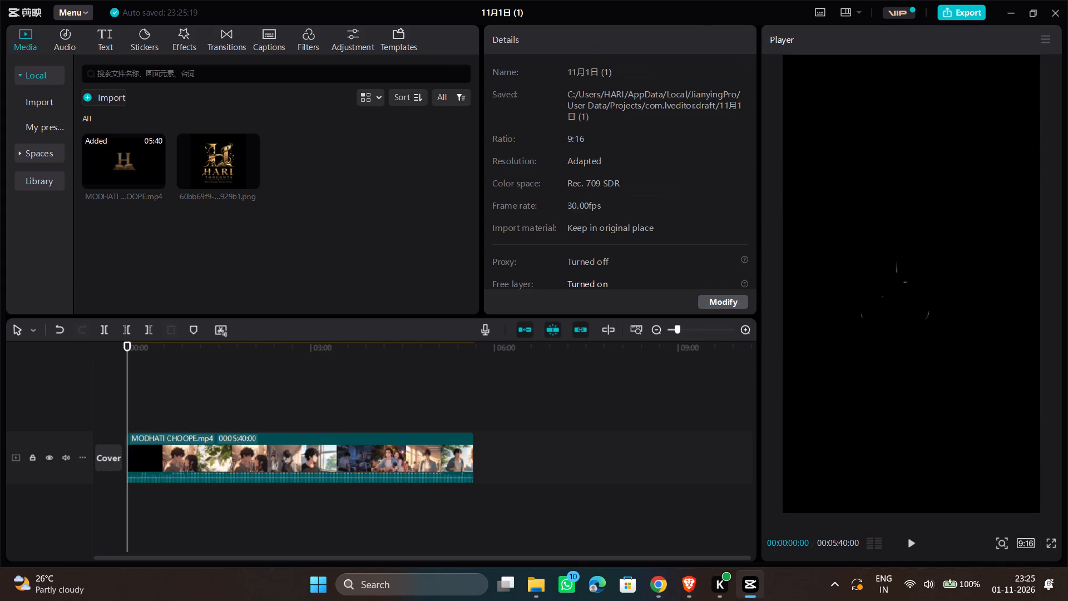
{"action": "key", "text": "space"}
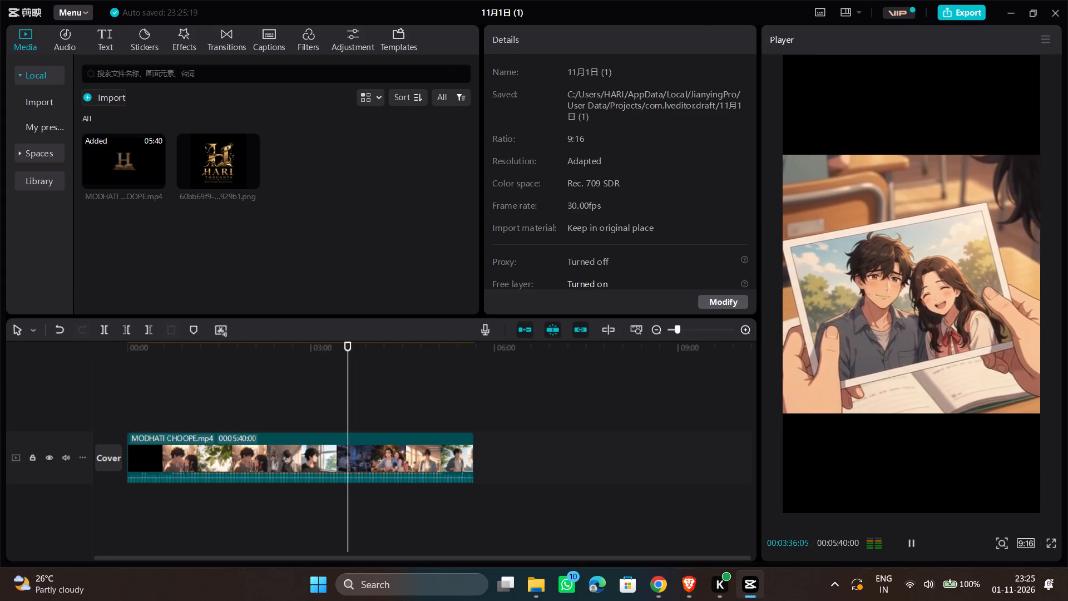
{"action": "left_click", "coordinate": [373, 413]}
{"action": "key", "text": "space"}
{"action": "key", "text": "space"}
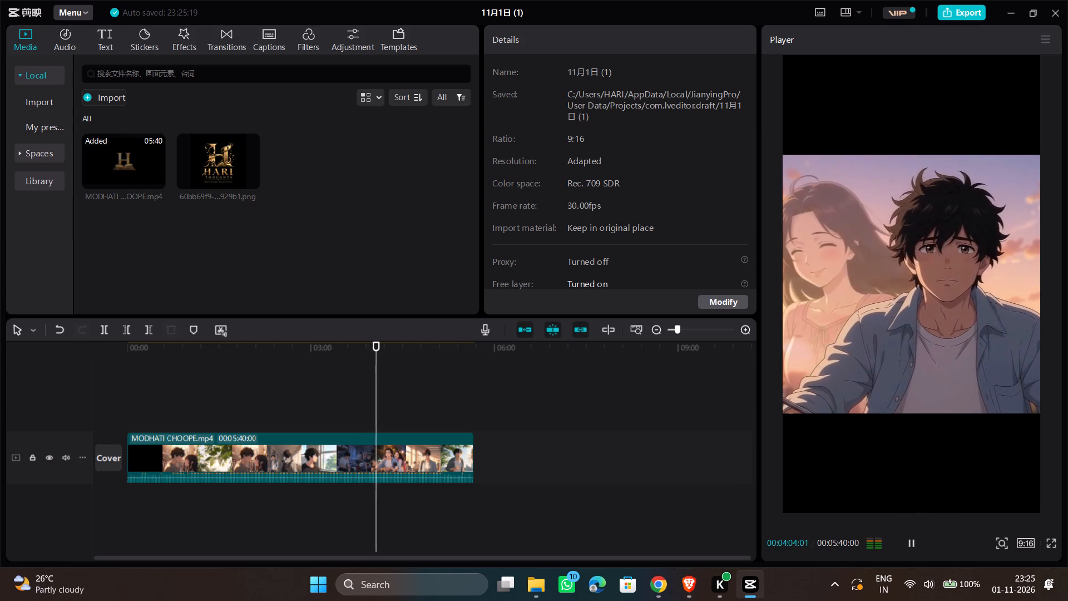
{"action": "left_click", "coordinate": [383, 407]}
{"action": "key", "text": "space"}
{"action": "key", "text": "space"}
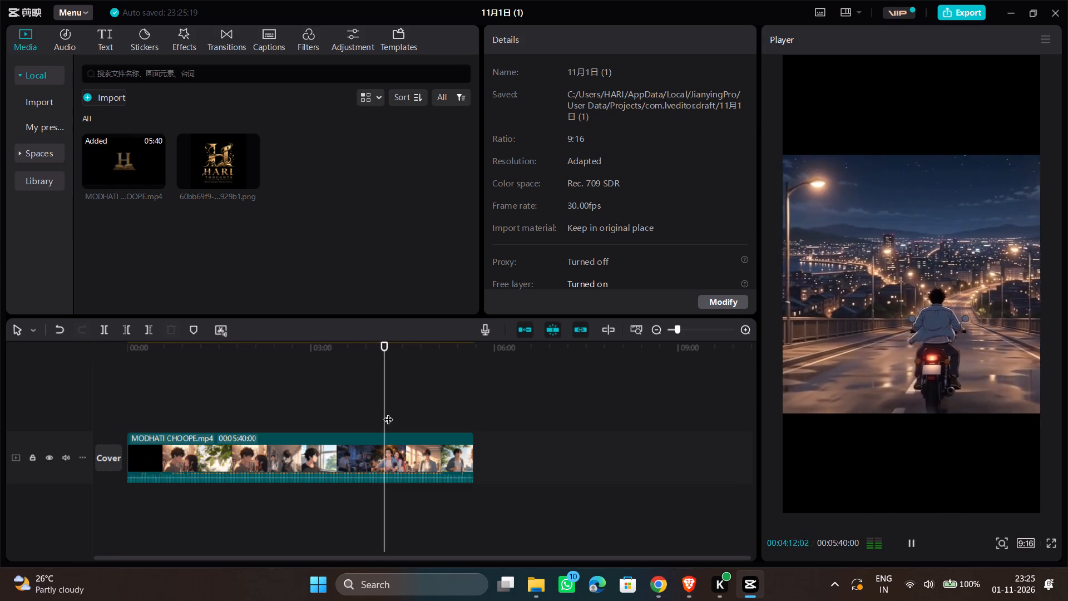
{"action": "left_click", "coordinate": [388, 412]}
{"action": "key", "text": "space"}
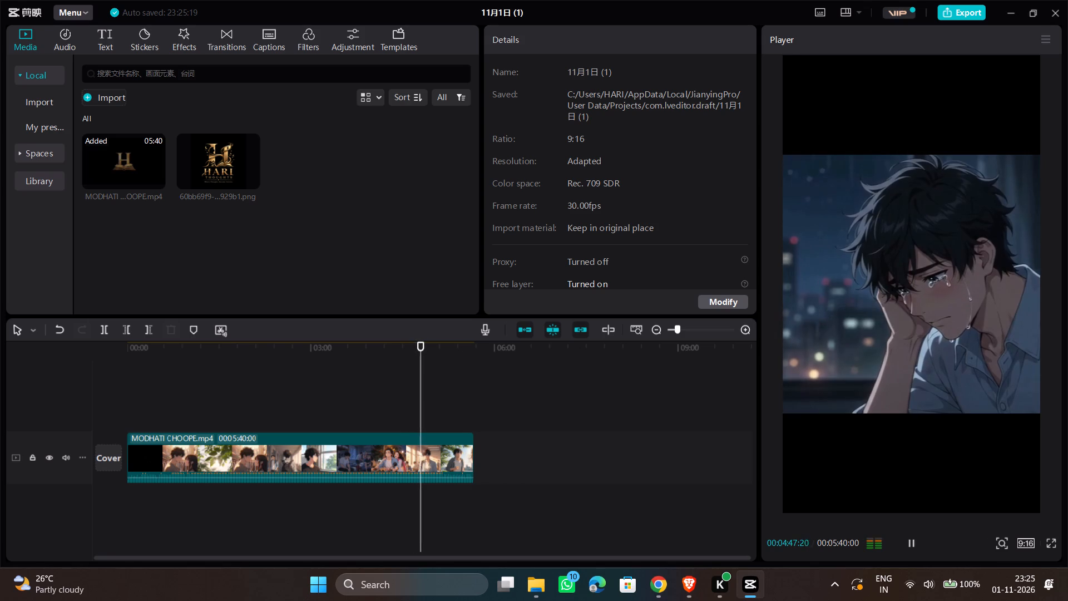
{"action": "left_click", "coordinate": [387, 389]}
{"action": "key", "text": "space"}
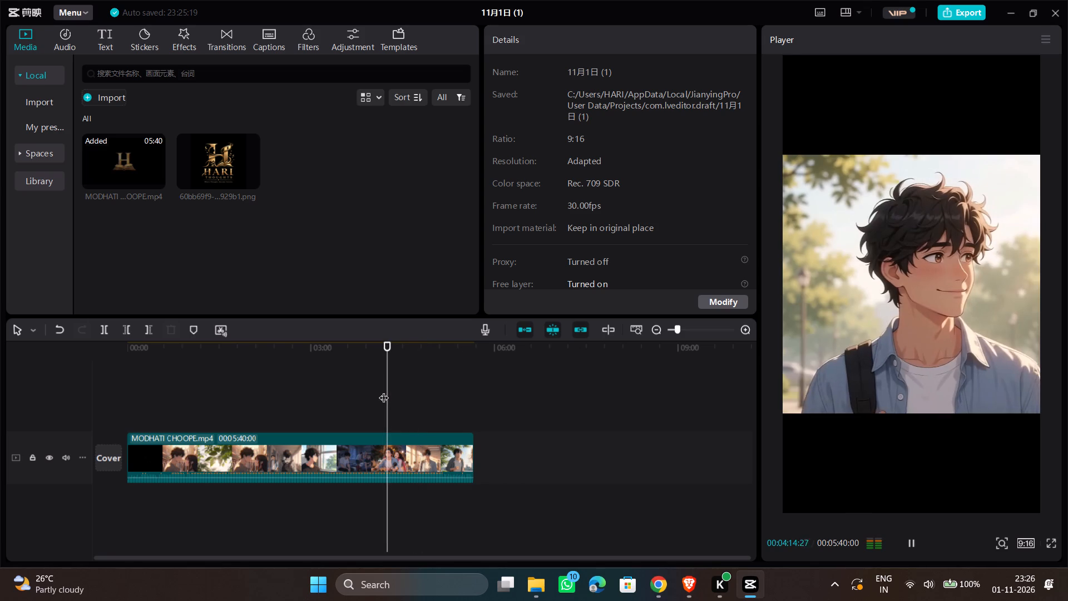
{"action": "key", "text": "space"}
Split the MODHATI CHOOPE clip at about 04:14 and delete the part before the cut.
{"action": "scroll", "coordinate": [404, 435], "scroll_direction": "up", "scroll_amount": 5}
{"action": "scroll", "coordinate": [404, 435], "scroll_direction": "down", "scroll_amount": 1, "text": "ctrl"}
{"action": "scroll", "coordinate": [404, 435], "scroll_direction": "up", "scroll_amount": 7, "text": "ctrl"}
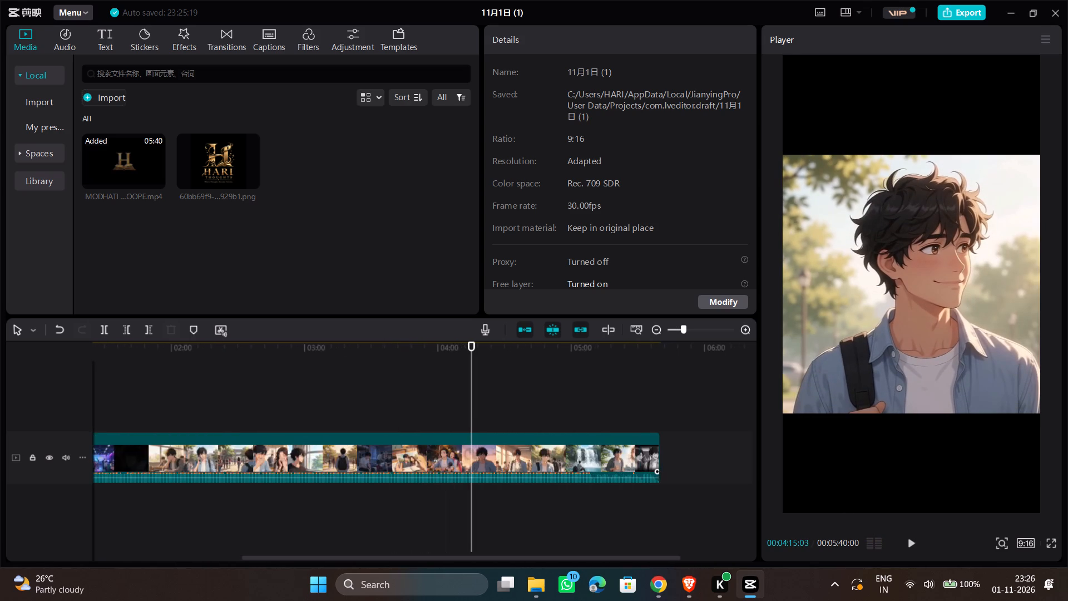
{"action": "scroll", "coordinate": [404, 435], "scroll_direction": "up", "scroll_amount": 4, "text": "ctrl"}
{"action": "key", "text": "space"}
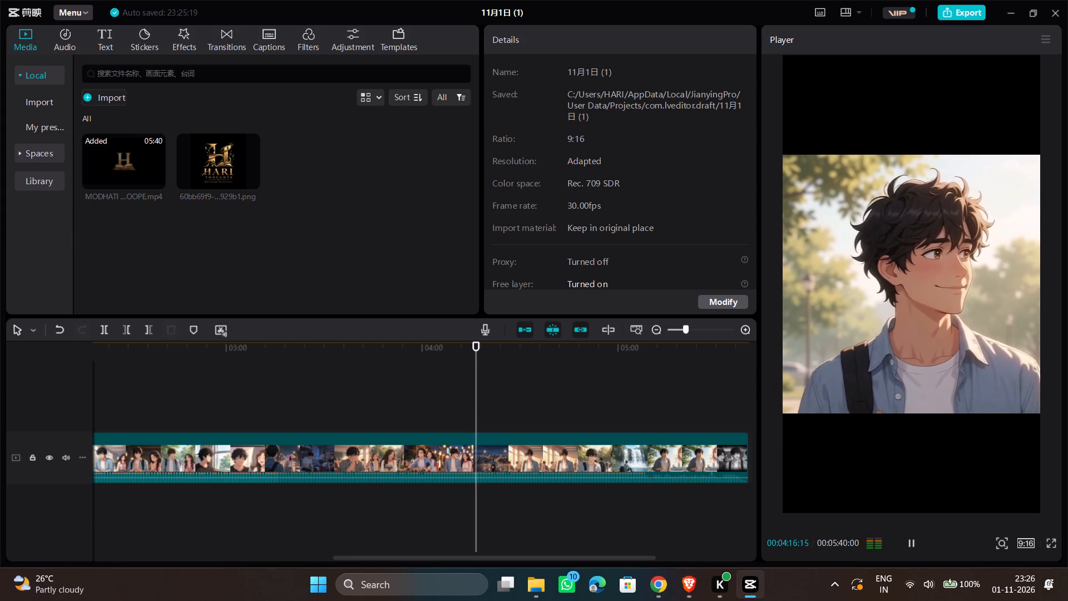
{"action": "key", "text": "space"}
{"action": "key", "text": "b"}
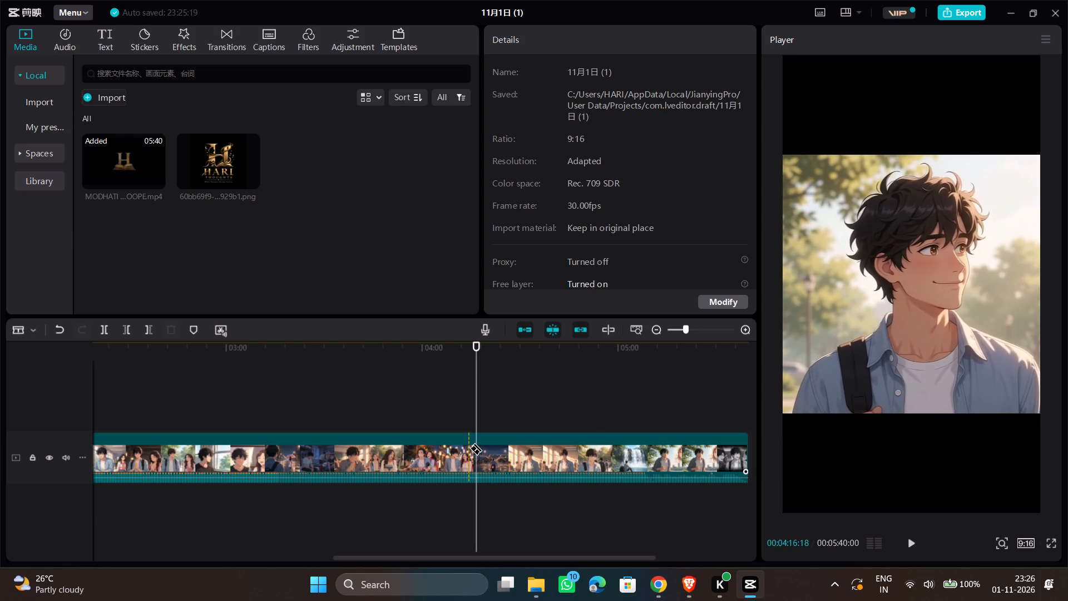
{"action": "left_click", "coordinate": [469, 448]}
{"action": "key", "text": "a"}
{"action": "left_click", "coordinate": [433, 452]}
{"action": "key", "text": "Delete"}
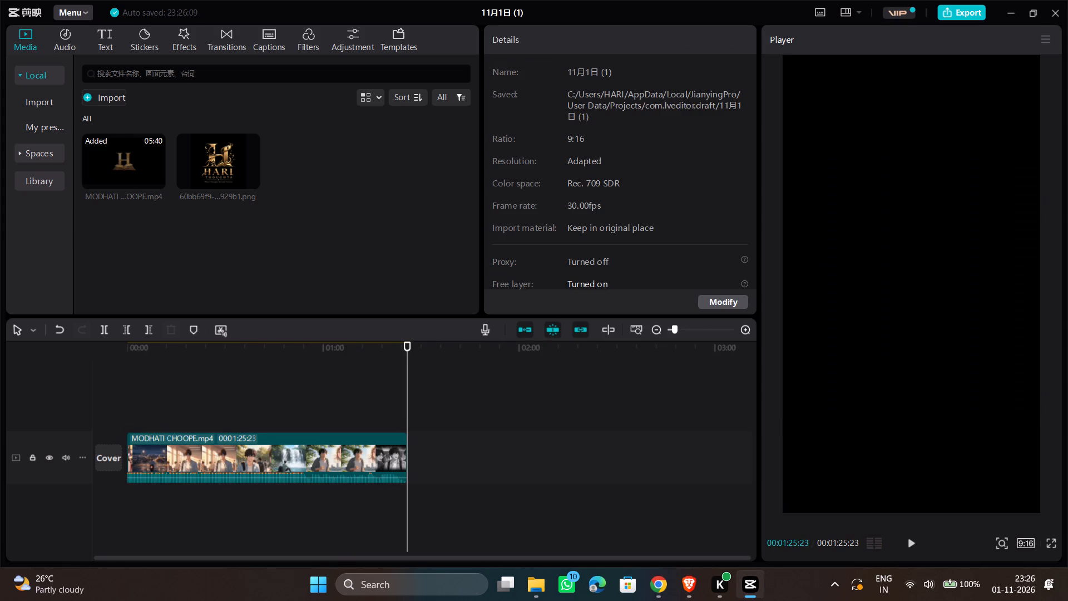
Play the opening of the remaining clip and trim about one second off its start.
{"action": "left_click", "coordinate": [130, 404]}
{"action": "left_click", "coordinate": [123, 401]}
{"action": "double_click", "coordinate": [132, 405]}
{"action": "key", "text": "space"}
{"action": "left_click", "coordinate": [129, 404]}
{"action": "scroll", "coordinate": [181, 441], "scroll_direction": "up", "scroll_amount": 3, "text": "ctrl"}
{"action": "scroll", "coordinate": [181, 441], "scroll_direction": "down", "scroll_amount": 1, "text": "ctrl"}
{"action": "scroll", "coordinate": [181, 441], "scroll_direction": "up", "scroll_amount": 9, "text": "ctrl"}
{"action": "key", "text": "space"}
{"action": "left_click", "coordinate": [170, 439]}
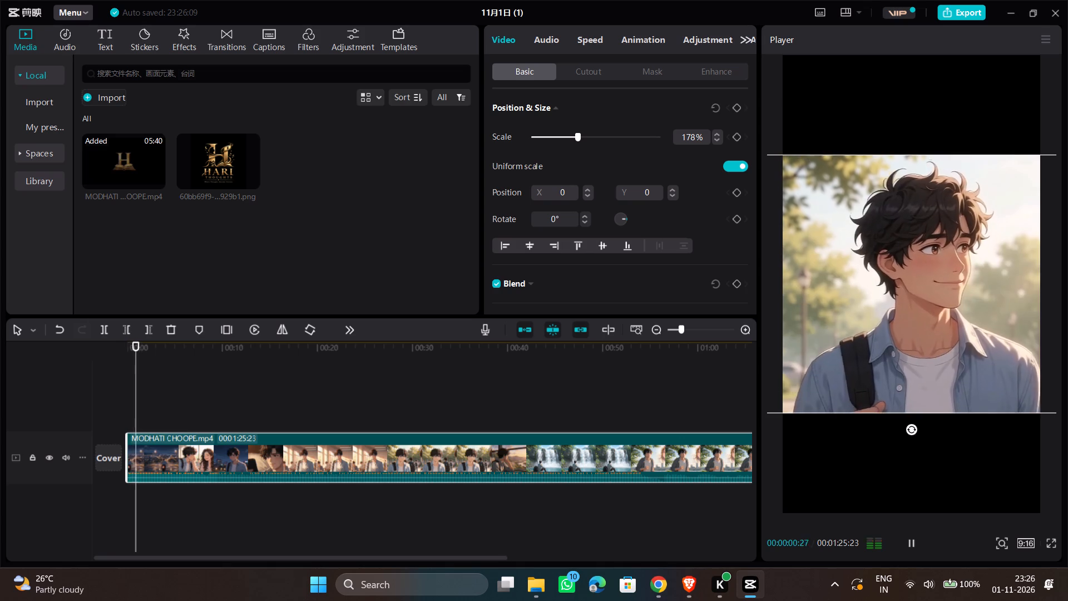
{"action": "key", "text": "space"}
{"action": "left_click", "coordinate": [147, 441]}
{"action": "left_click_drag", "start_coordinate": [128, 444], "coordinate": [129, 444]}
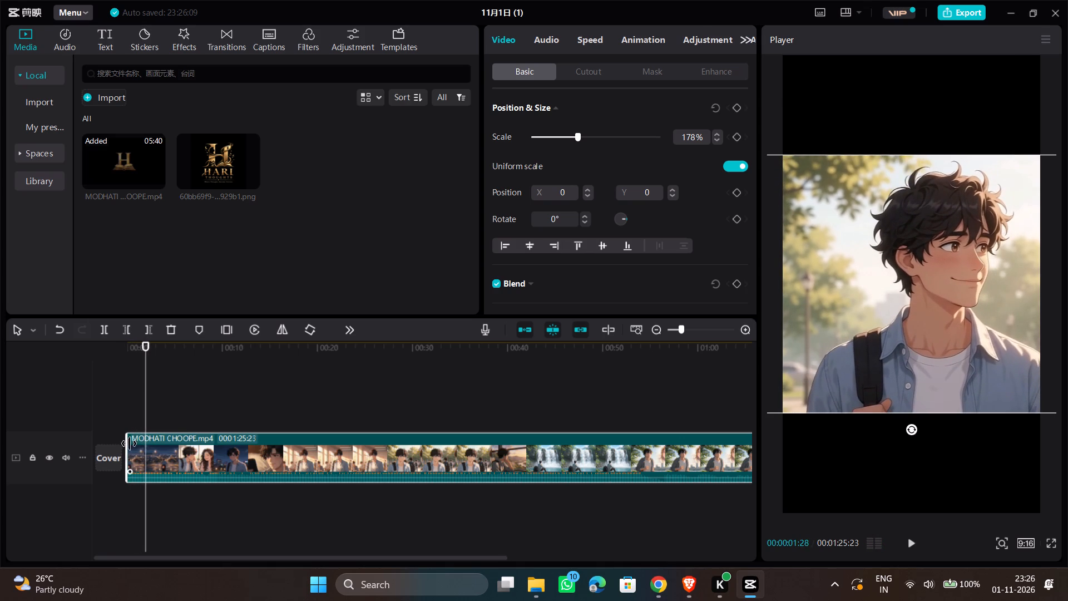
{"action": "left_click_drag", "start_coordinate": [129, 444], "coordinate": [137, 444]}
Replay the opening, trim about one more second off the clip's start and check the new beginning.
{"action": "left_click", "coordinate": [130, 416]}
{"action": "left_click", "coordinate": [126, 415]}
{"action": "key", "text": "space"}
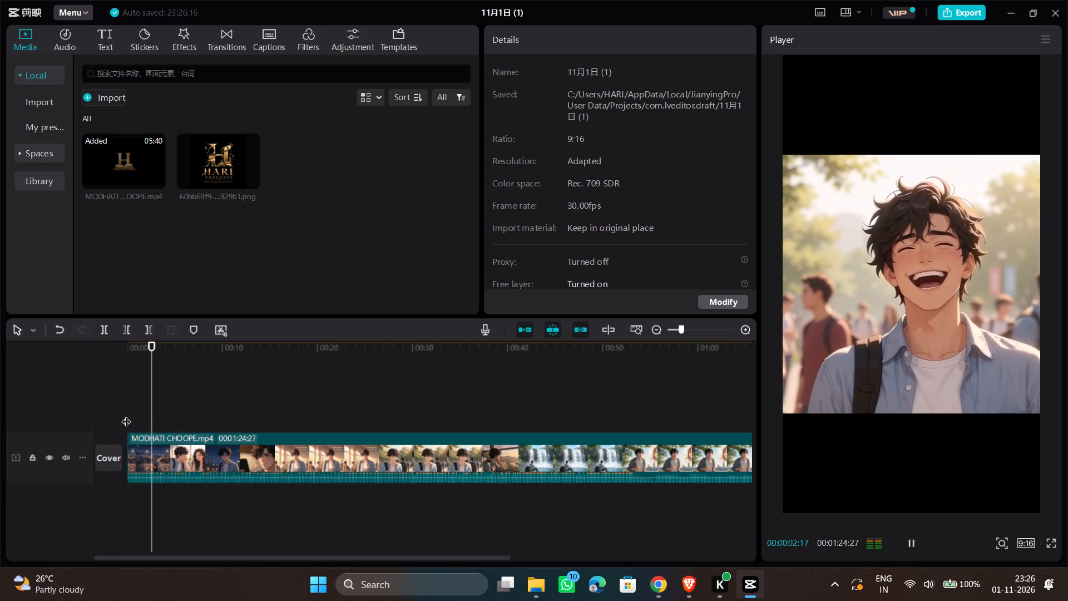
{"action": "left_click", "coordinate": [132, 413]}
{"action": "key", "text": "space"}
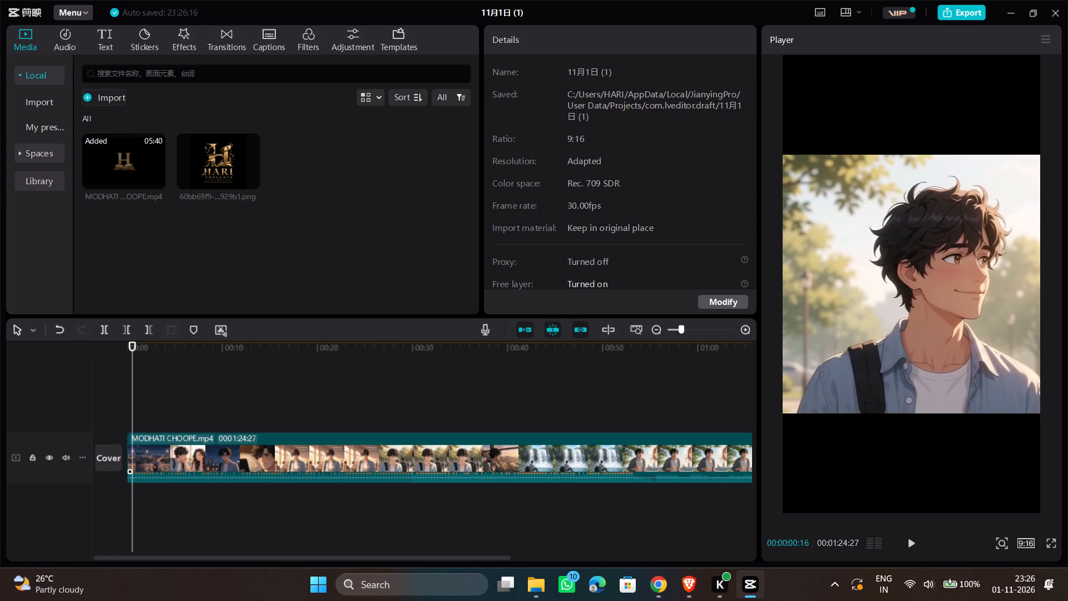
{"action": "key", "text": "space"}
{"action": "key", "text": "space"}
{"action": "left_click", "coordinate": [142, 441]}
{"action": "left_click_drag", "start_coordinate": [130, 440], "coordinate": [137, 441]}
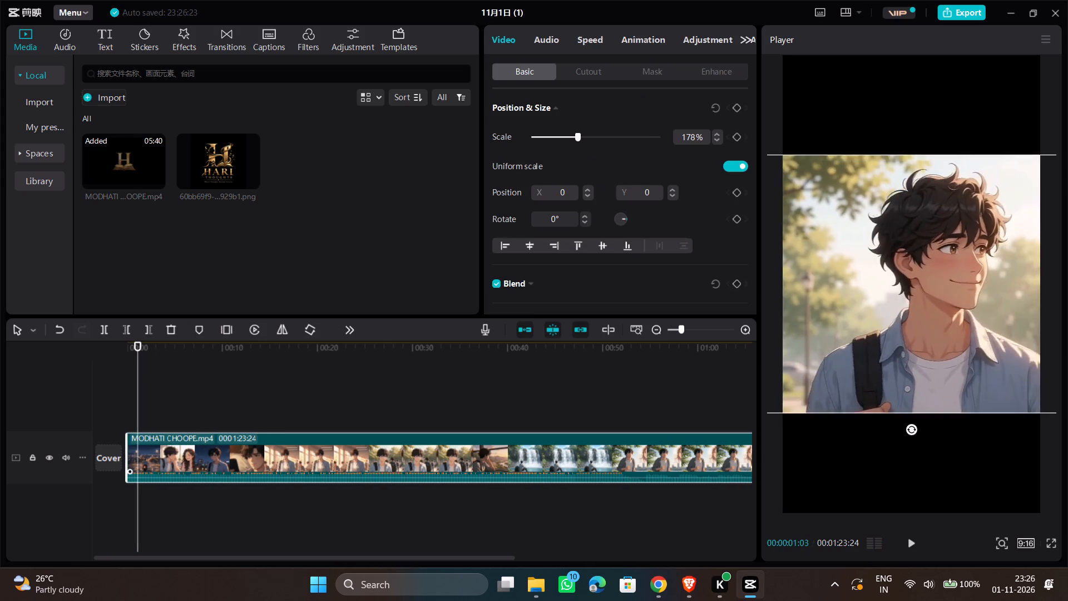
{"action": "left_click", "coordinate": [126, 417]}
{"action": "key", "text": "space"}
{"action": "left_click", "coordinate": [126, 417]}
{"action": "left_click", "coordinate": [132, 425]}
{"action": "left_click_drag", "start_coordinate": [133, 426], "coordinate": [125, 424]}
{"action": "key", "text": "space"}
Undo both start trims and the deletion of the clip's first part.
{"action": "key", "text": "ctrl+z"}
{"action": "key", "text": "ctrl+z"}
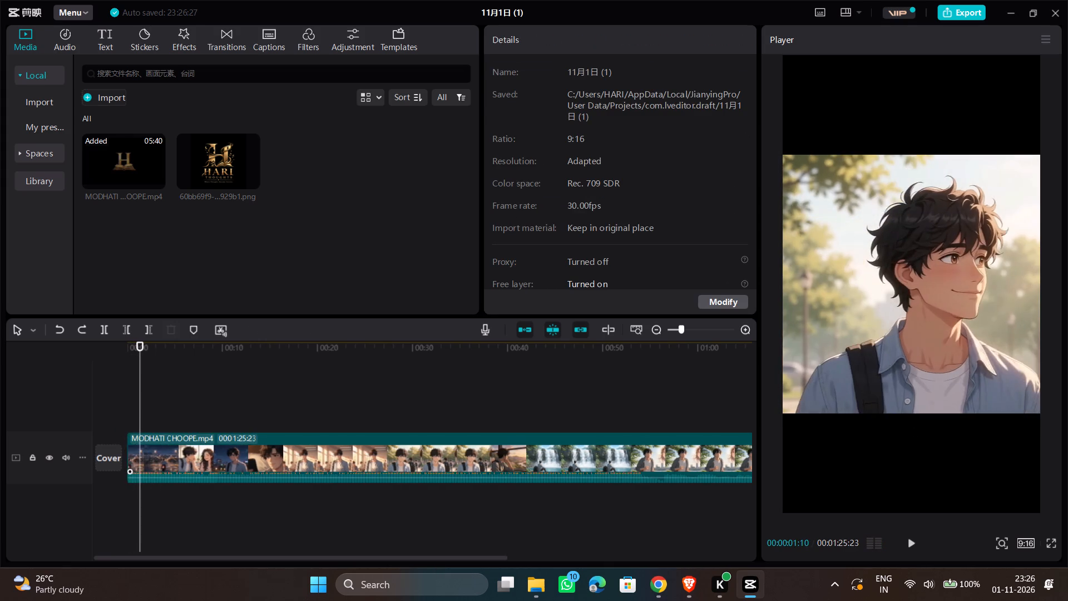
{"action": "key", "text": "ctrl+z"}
Play the restored video at about 00:27, 02:46, 04:00 and 04:06 to look for another excerpt.
{"action": "left_click", "coordinate": [386, 382]}
{"action": "key", "text": "space"}
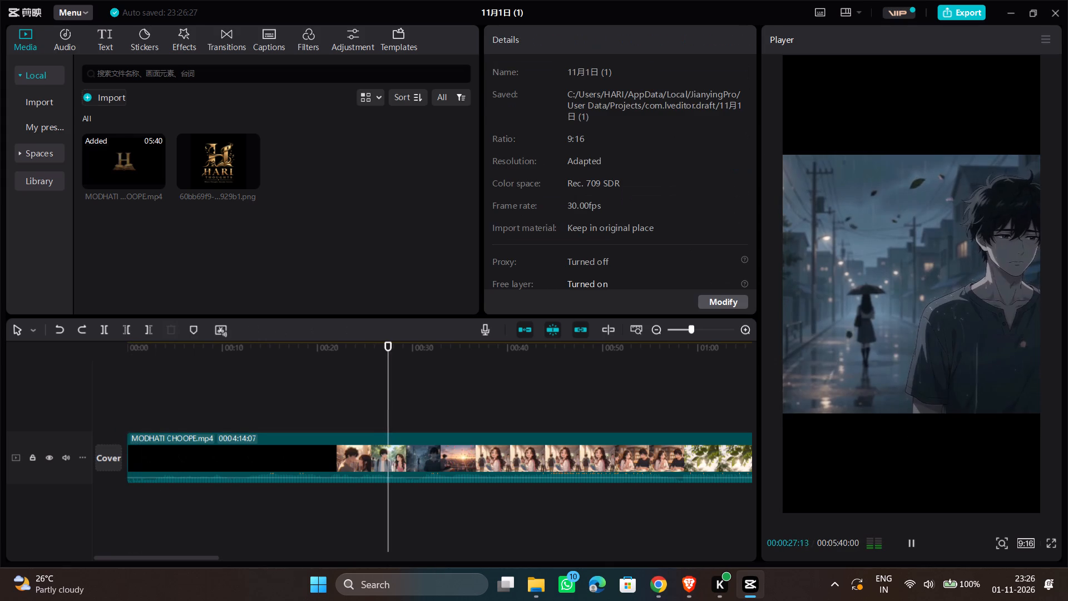
{"action": "scroll", "coordinate": [464, 407], "scroll_direction": "left", "scroll_amount": 4}
{"action": "left_click", "coordinate": [372, 386]}
{"action": "key", "text": "space"}
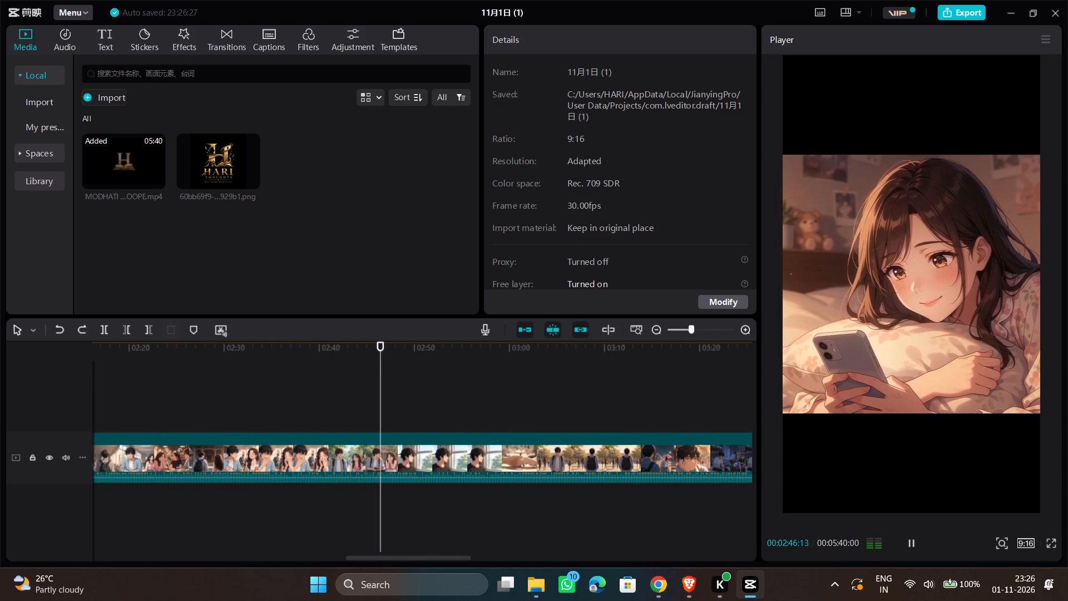
{"action": "scroll", "coordinate": [442, 393], "scroll_direction": "left", "scroll_amount": 4}
{"action": "left_click", "coordinate": [355, 389]}
{"action": "key", "text": "space"}
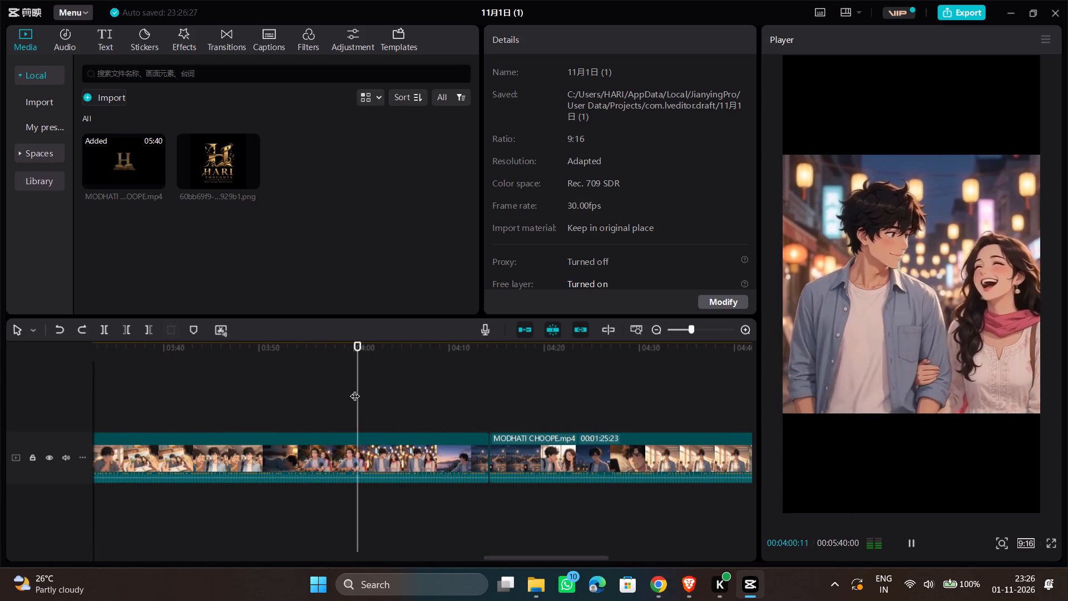
{"action": "left_click", "coordinate": [405, 393]}
{"action": "key", "text": "space"}
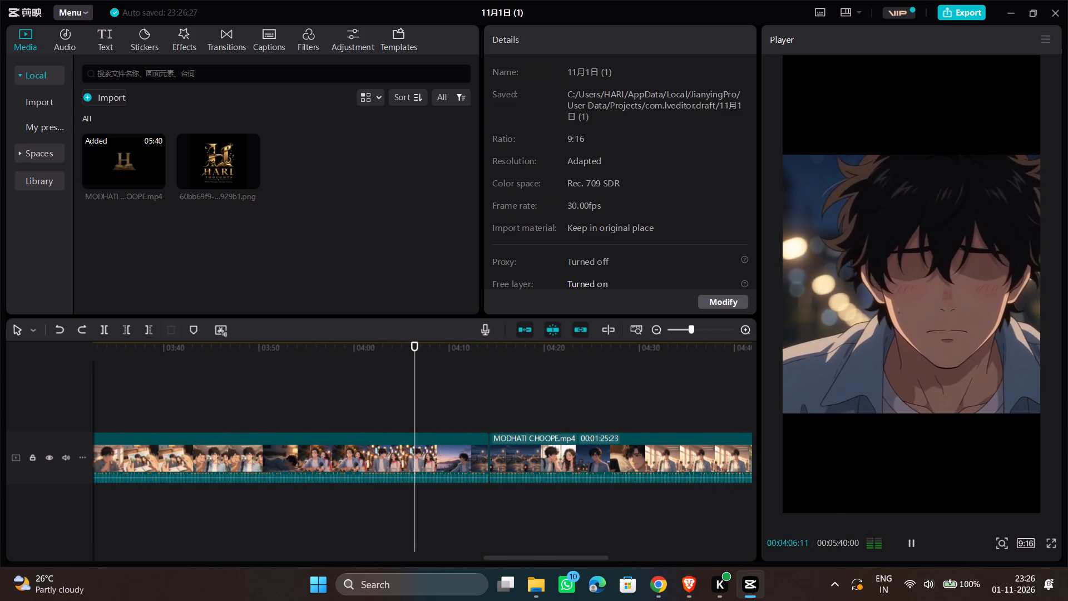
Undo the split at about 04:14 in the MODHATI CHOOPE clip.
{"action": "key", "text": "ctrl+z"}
Play the video at about 04:13, 04:22, 02:29, 01:55 and 02:36 to look for a suitable excerpt.
{"action": "left_click", "coordinate": [474, 418]}
{"action": "key", "text": "space"}
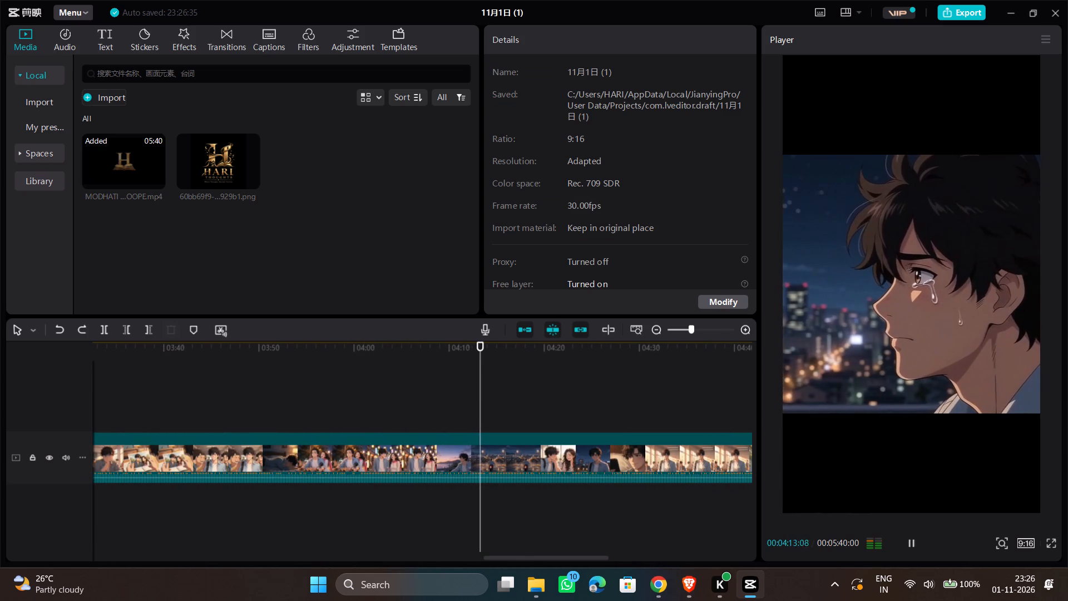
{"action": "scroll", "coordinate": [473, 416], "scroll_direction": "left", "scroll_amount": 1}
{"action": "left_click", "coordinate": [349, 406]}
{"action": "key", "text": "space"}
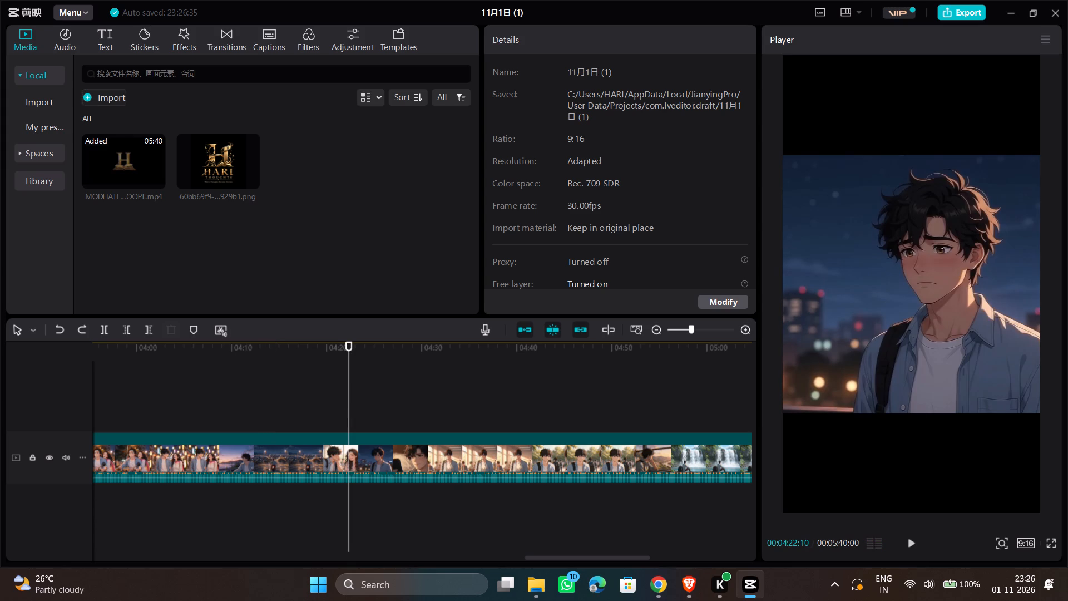
{"action": "key", "text": "space"}
{"action": "scroll", "coordinate": [378, 412], "scroll_direction": "right", "scroll_amount": 5}
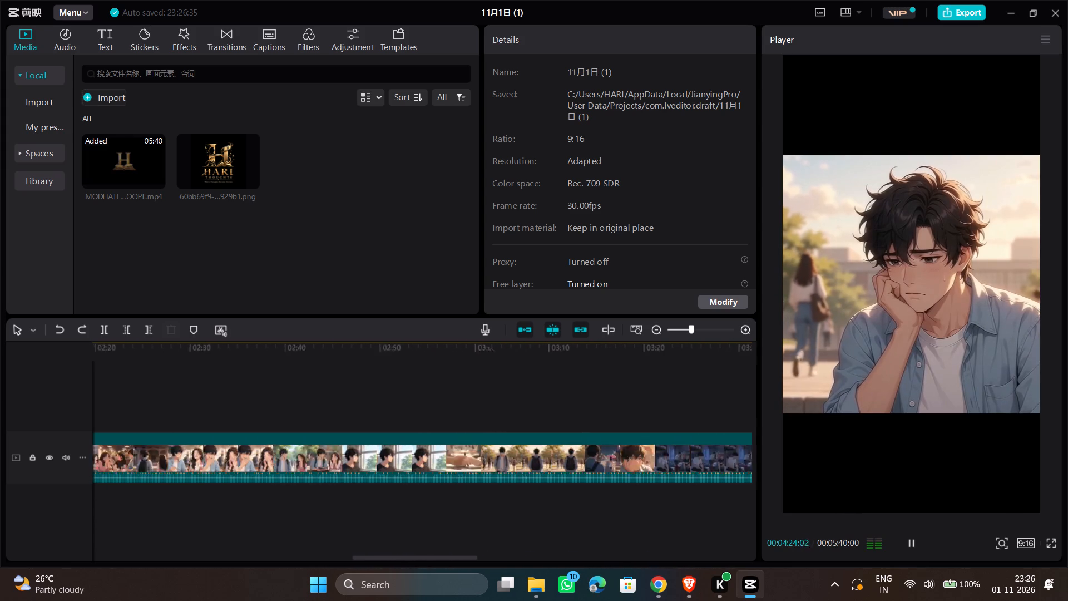
{"action": "scroll", "coordinate": [271, 400], "scroll_direction": "right", "scroll_amount": 1}
{"action": "left_click", "coordinate": [254, 388]}
{"action": "key", "text": "space"}
{"action": "key", "text": "space"}
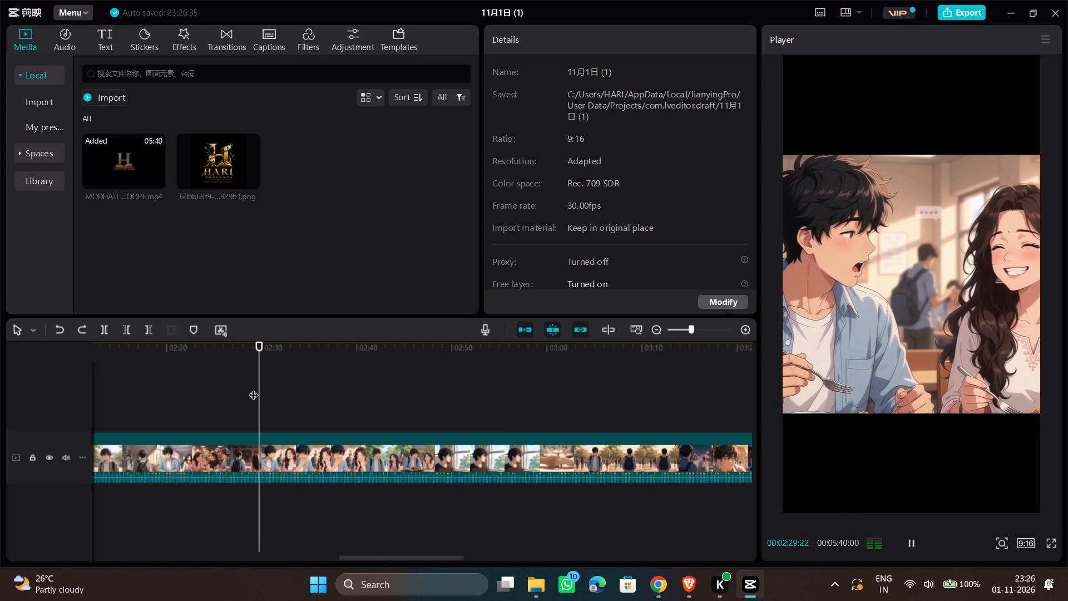
{"action": "scroll", "coordinate": [254, 388], "scroll_direction": "right", "scroll_amount": 1}
{"action": "left_click", "coordinate": [253, 388]}
{"action": "key", "text": "space"}
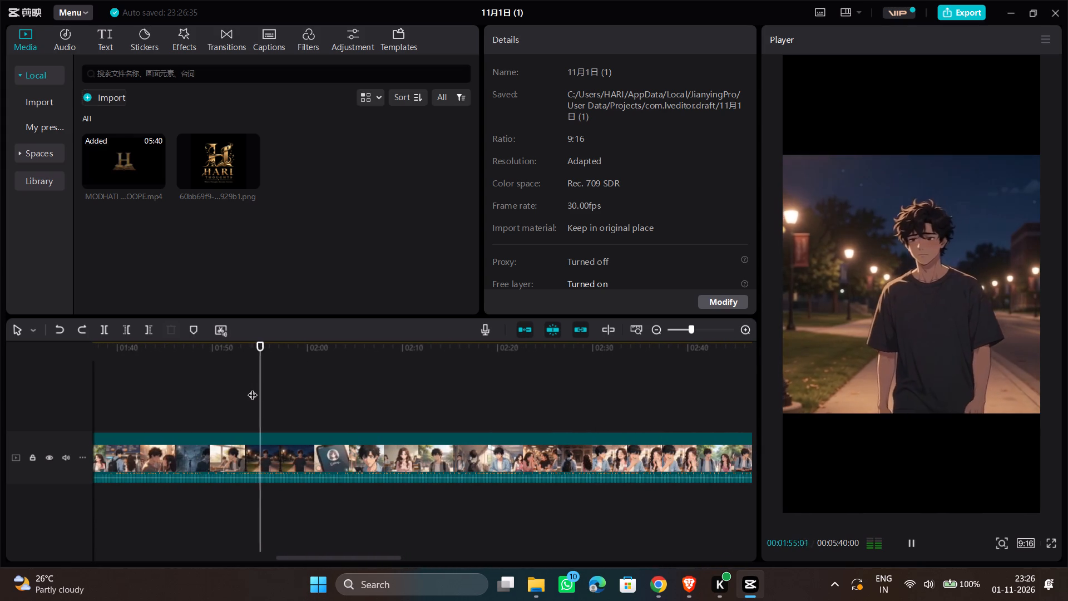
{"action": "scroll", "coordinate": [253, 388], "scroll_direction": "right", "scroll_amount": 7}
{"action": "scroll", "coordinate": [495, 397], "scroll_direction": "left", "scroll_amount": 1}
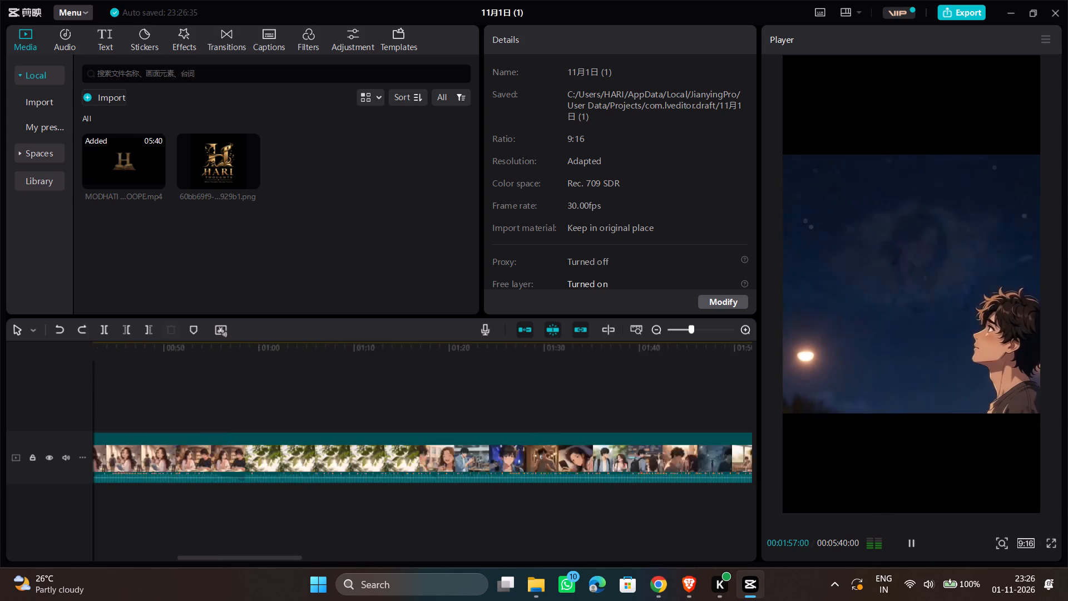
{"action": "scroll", "coordinate": [495, 397], "scroll_direction": "left", "scroll_amount": 3}
{"action": "scroll", "coordinate": [442, 395], "scroll_direction": "right", "scroll_amount": 1}
{"action": "left_click", "coordinate": [400, 392]}
{"action": "key", "text": "space"}
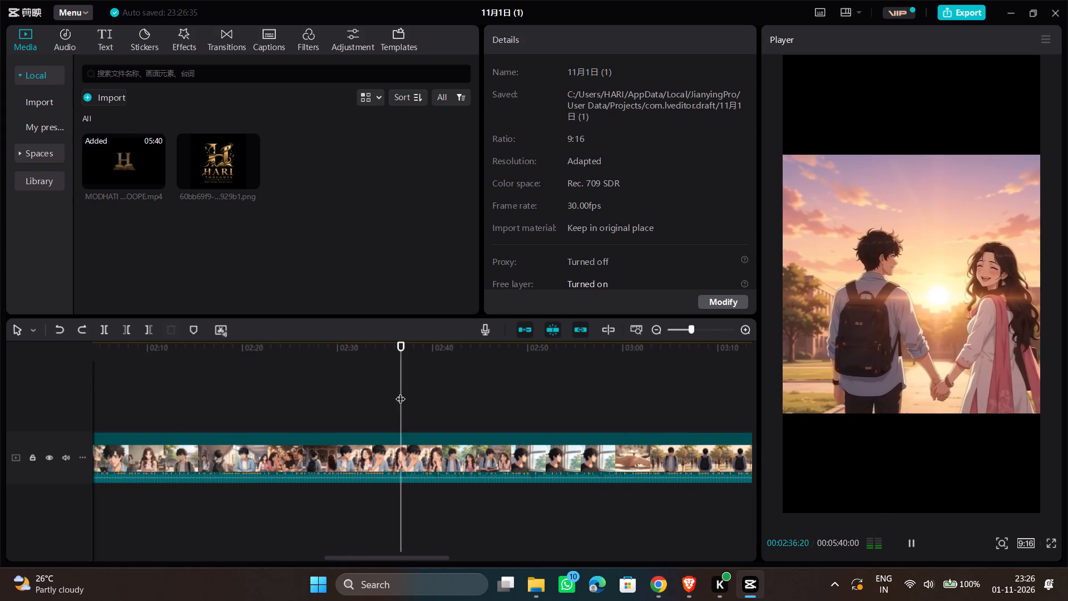
Replay the passage from about 03:02, 03:01, 03:00 and 02:58 to find the excerpt's starting point.
{"action": "scroll", "coordinate": [400, 392], "scroll_direction": "left", "scroll_amount": 1}
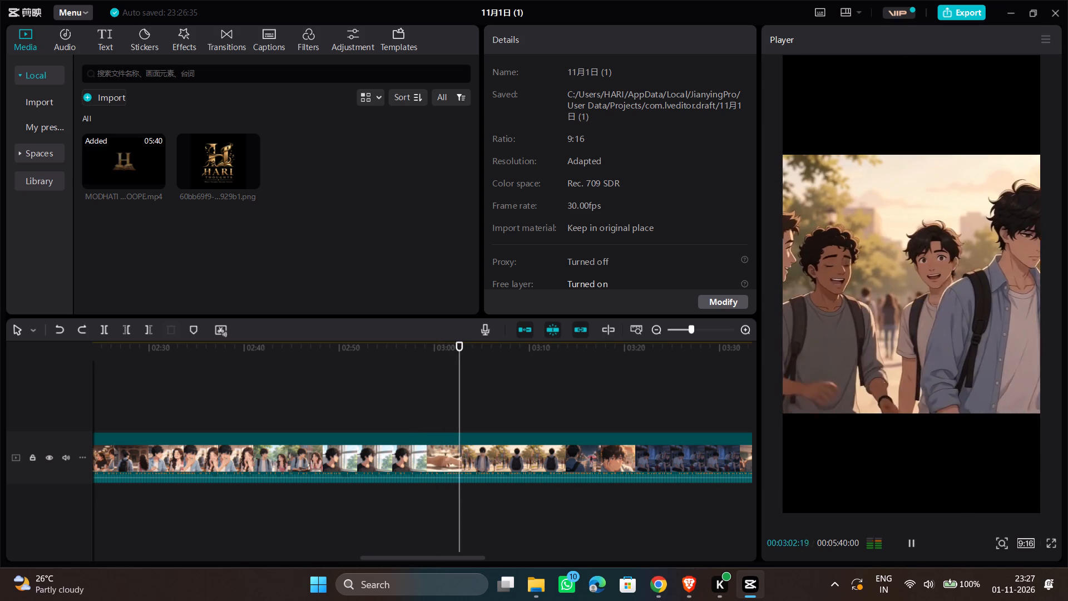
{"action": "left_click", "coordinate": [456, 406]}
{"action": "key", "text": "space"}
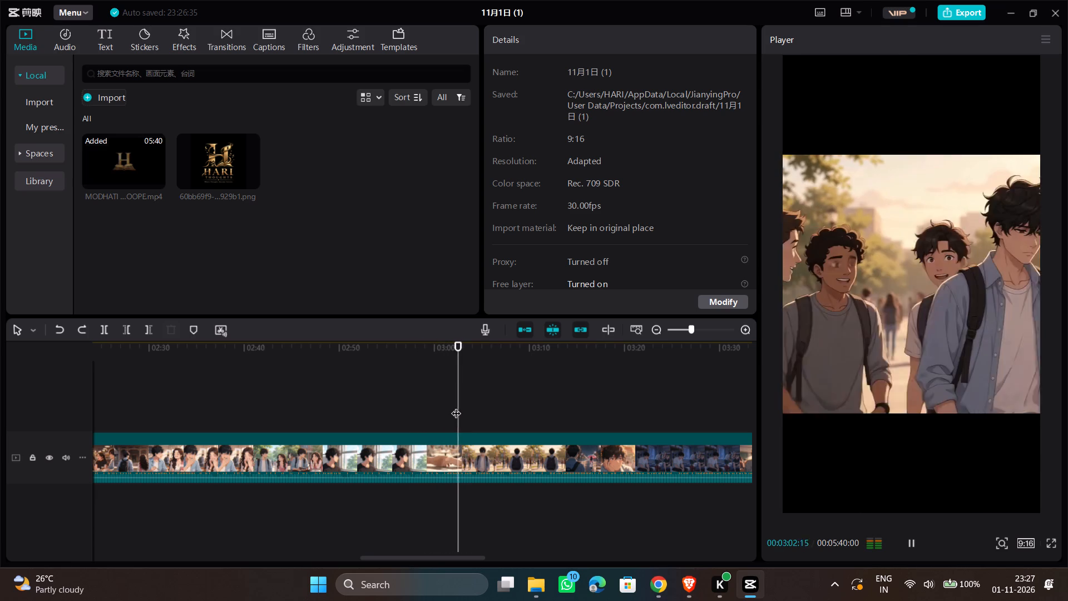
{"action": "left_click", "coordinate": [436, 406]}
{"action": "key", "text": "space"}
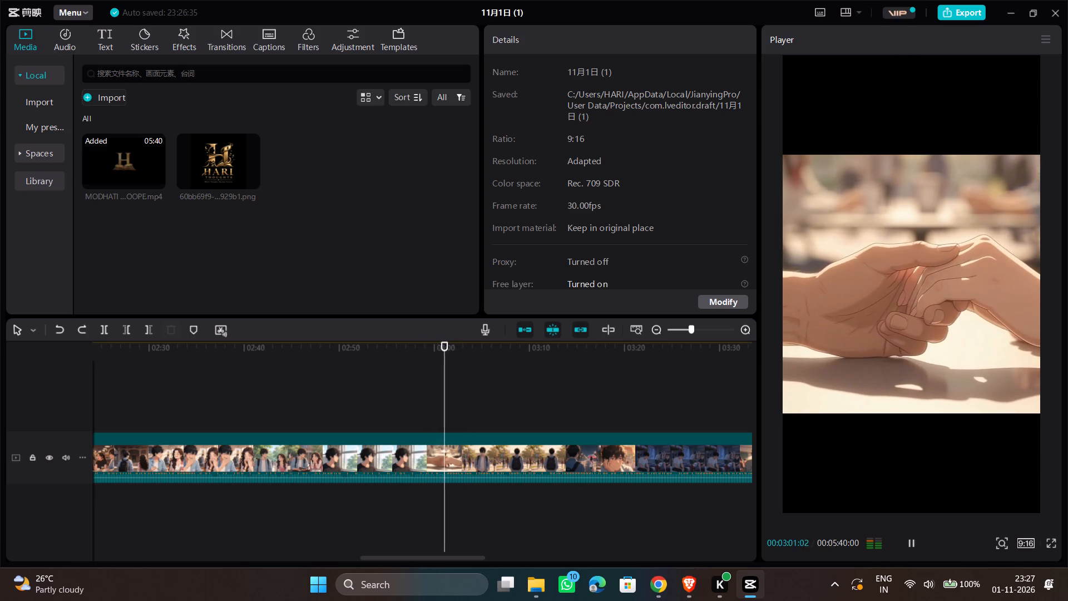
{"action": "left_click", "coordinate": [427, 401]}
{"action": "key", "text": "space"}
{"action": "key", "text": "space"}
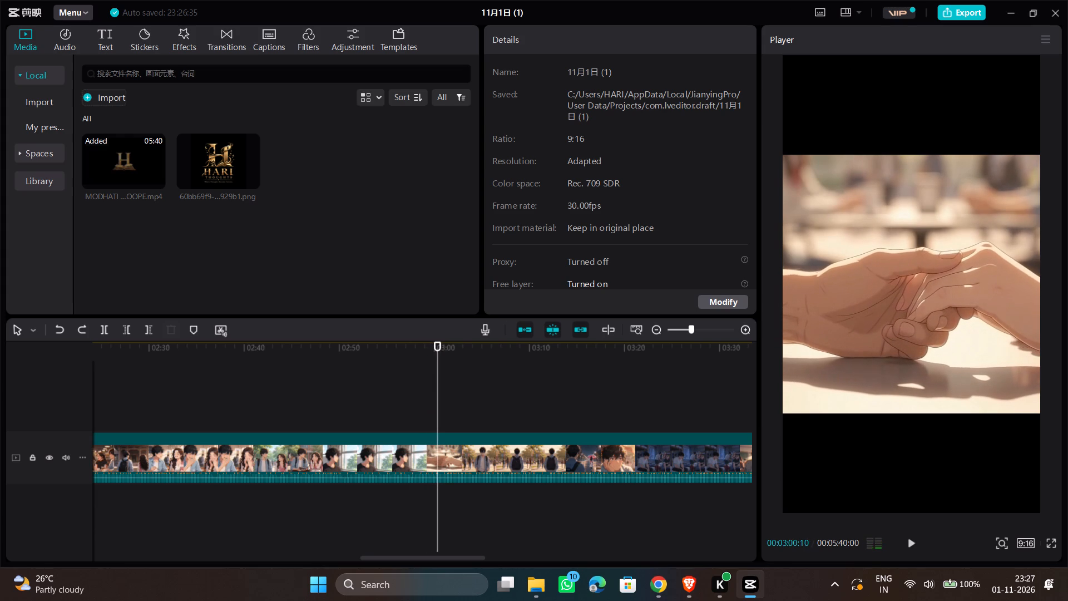
{"action": "left_click", "coordinate": [412, 397]}
{"action": "key", "text": "space"}
{"action": "key", "text": "space"}
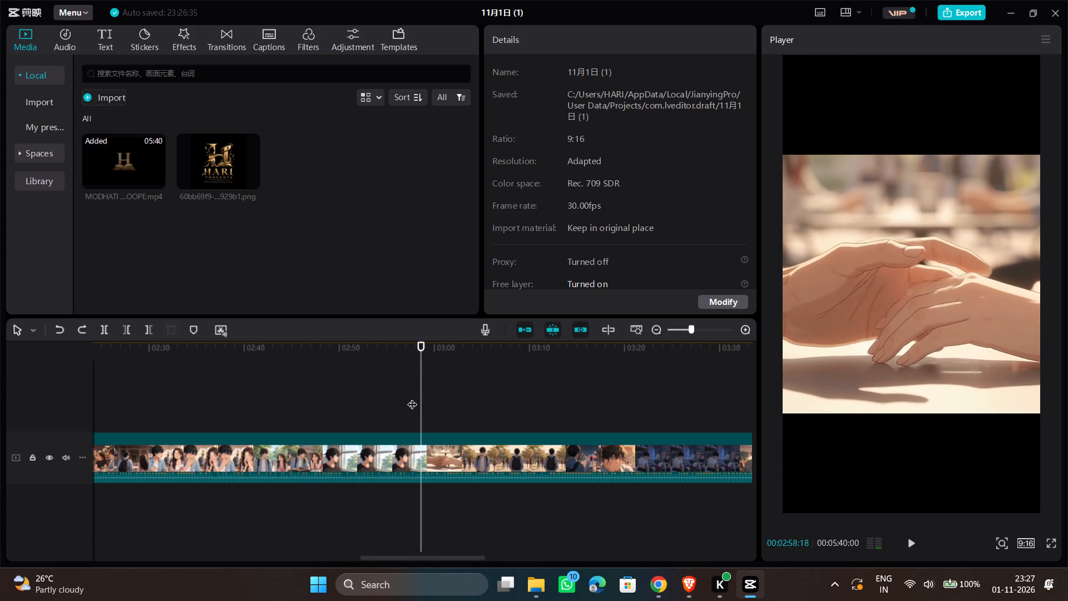
Split the MODHATI CHOOPE clip at 02:58:13 and delete the part before the cut.
{"action": "key", "text": "Left"}
{"action": "key", "text": "Left"}
{"action": "key", "text": "Left"}
{"action": "key", "text": "Left"}
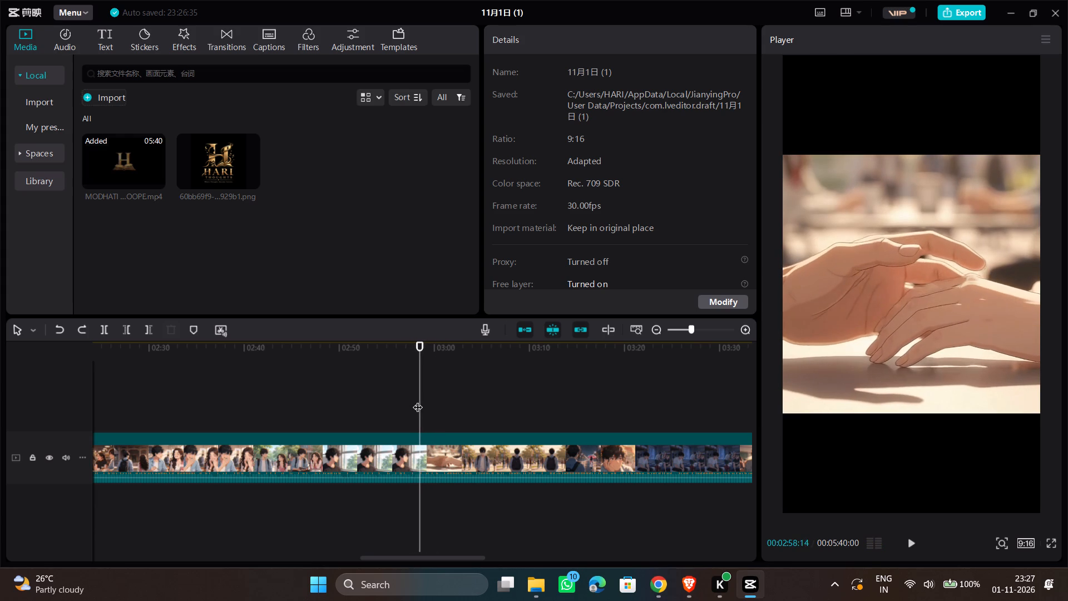
{"action": "key", "text": "Left"}
{"action": "key", "text": "b"}
{"action": "left_click", "coordinate": [421, 441]}
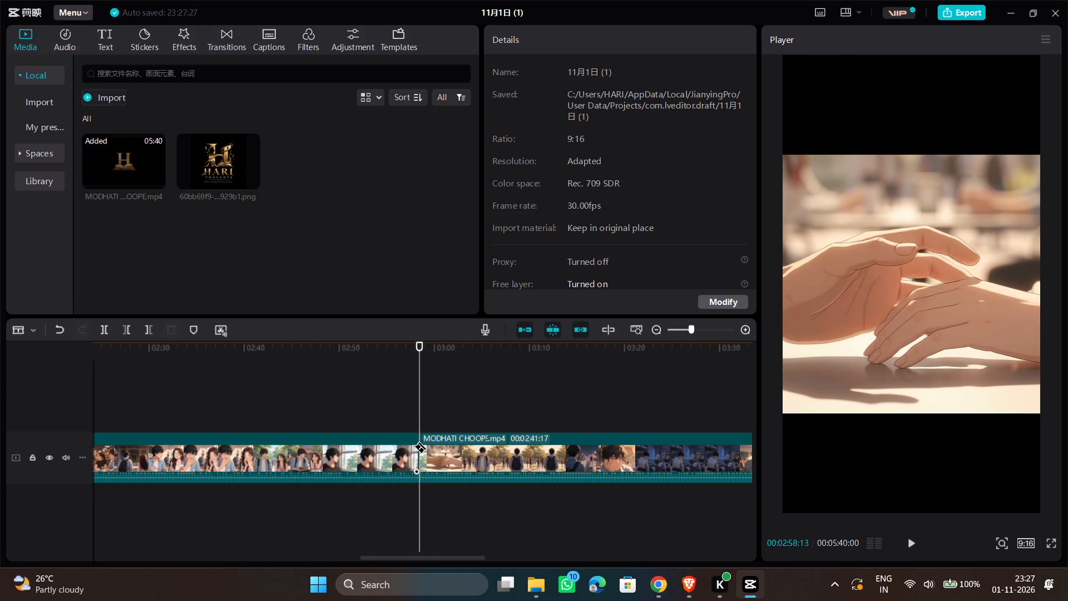
{"action": "key", "text": "a"}
{"action": "left_click", "coordinate": [342, 451]}
{"action": "key", "text": "Delete"}
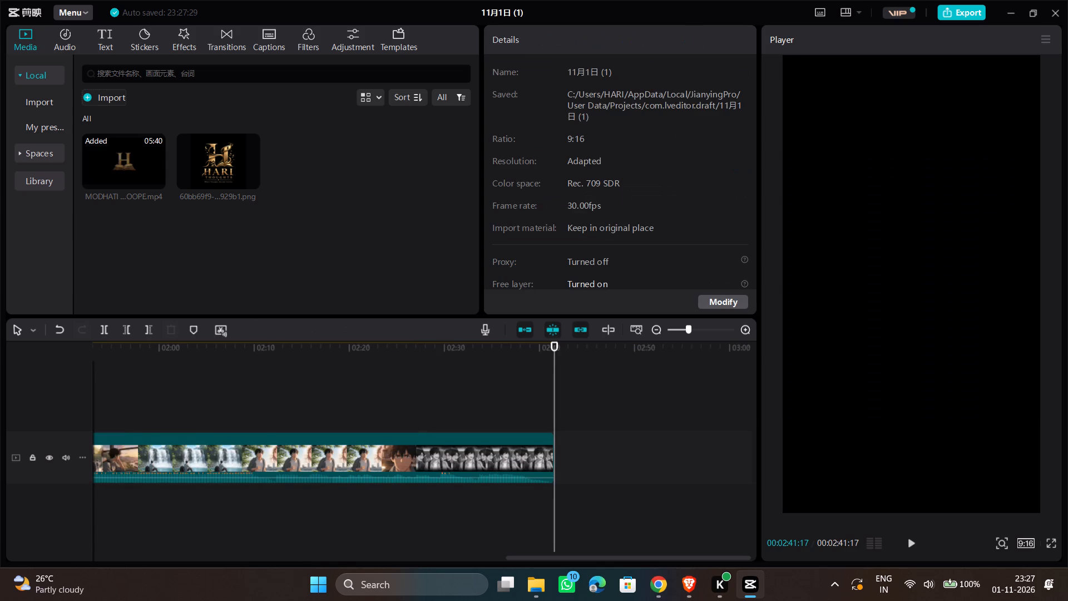
Play the shortened clip from its beginning to about 00:31 to find where the excerpt should end.
{"action": "scroll", "coordinate": [177, 407], "scroll_direction": "right", "scroll_amount": 5}
{"action": "left_click", "coordinate": [160, 397]}
{"action": "key", "text": "space"}
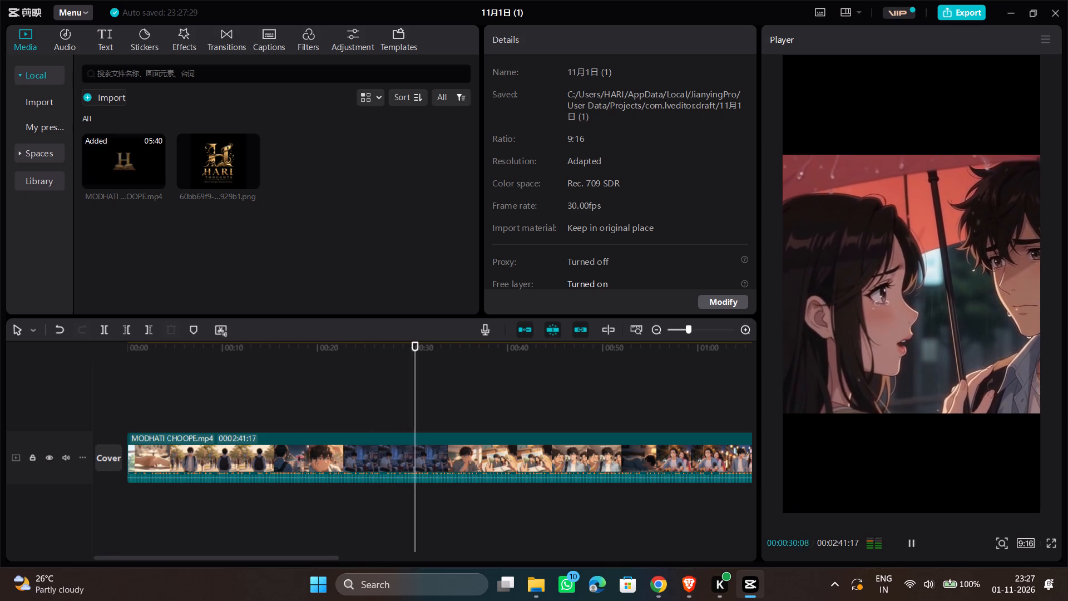
{"action": "key", "text": "space"}
{"action": "key", "text": "Left"}
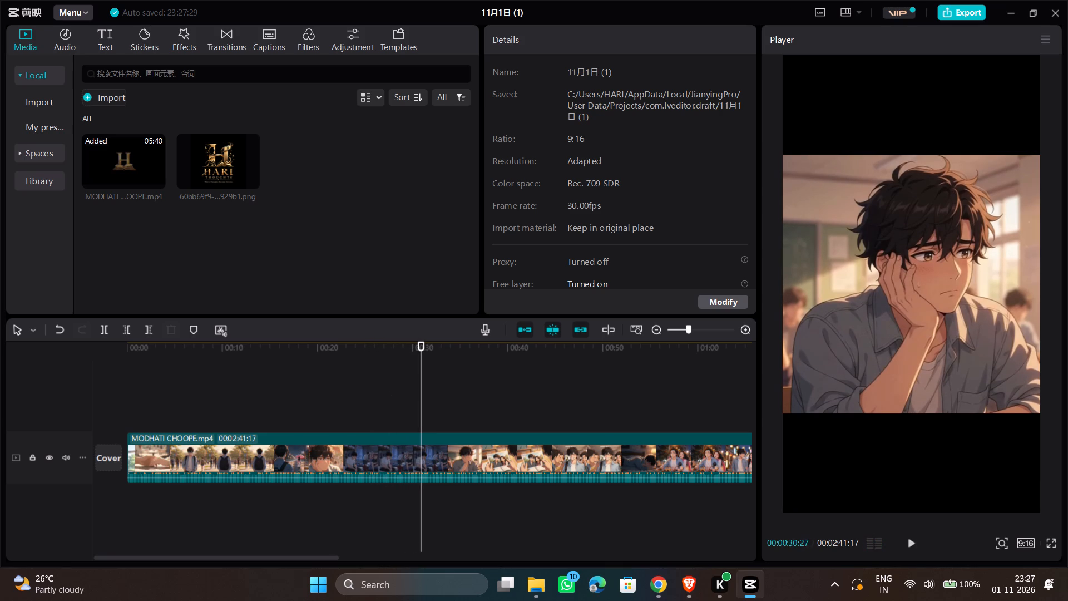
{"action": "key", "text": "Left"}
{"action": "key", "text": "Left"}
{"action": "key", "text": "Left"}
{"action": "key", "text": "Left"}
{"action": "key", "text": "Left"}
{"action": "key", "text": "Left"}
{"action": "key", "text": "Left"}
{"action": "key", "text": "space"}
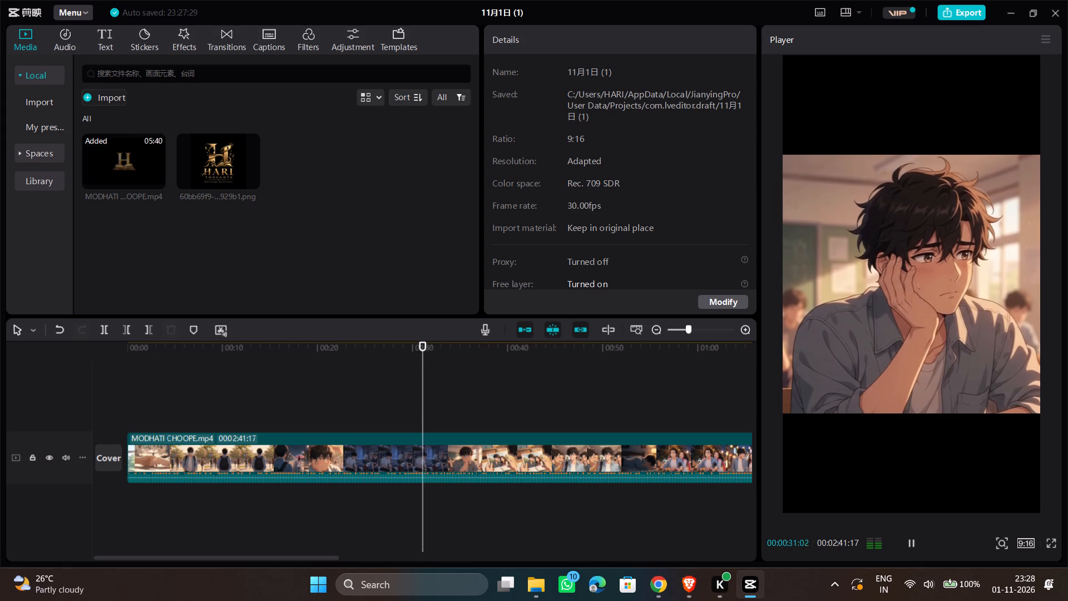
Split the clip at 00:30:17 and delete everything after the cut.
{"action": "key", "text": "space"}
{"action": "key", "text": "Left"}
{"action": "key", "text": "Left"}
{"action": "key", "text": "Left"}
{"action": "key", "text": "Left"}
{"action": "key", "text": "Left"}
{"action": "key", "text": "Left"}
{"action": "key", "text": "Left"}
{"action": "key", "text": "Left"}
{"action": "key", "text": "Left"}
{"action": "key", "text": "Left"}
{"action": "key", "text": "Left"}
{"action": "key", "text": "Left"}
{"action": "key", "text": "Left"}
{"action": "key", "text": "Left"}
{"action": "key", "text": "Left"}
{"action": "key", "text": "Left"}
{"action": "key", "text": "Left"}
{"action": "key", "text": "Left"}
{"action": "key", "text": "Left"}
{"action": "key", "text": "Left"}
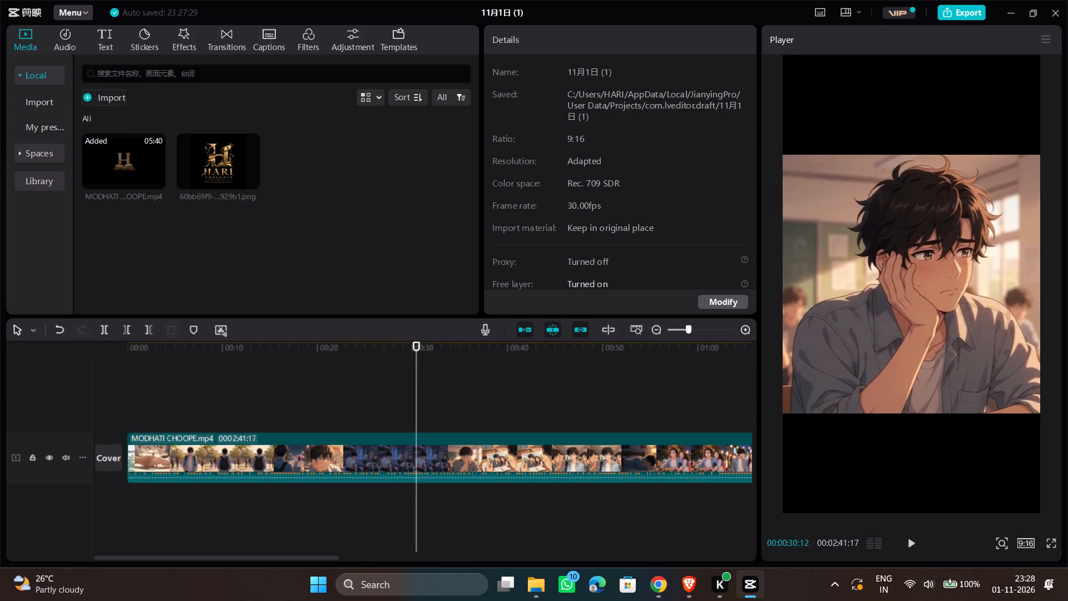
{"action": "key", "text": "space"}
{"action": "key", "text": "space"}
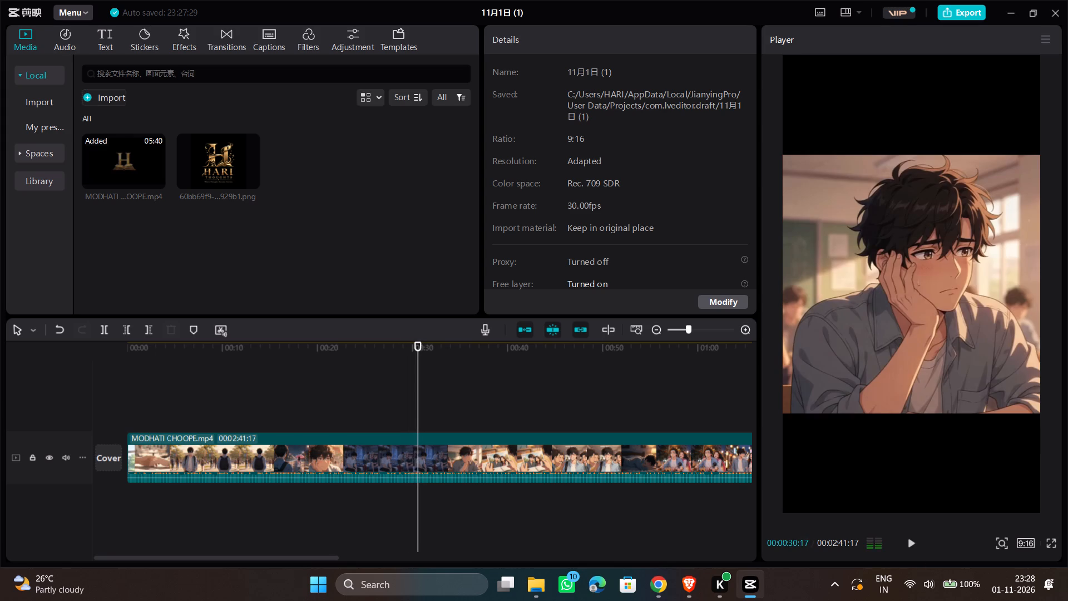
{"action": "type", "text": "B"}
{"action": "left_click", "coordinate": [421, 444]}
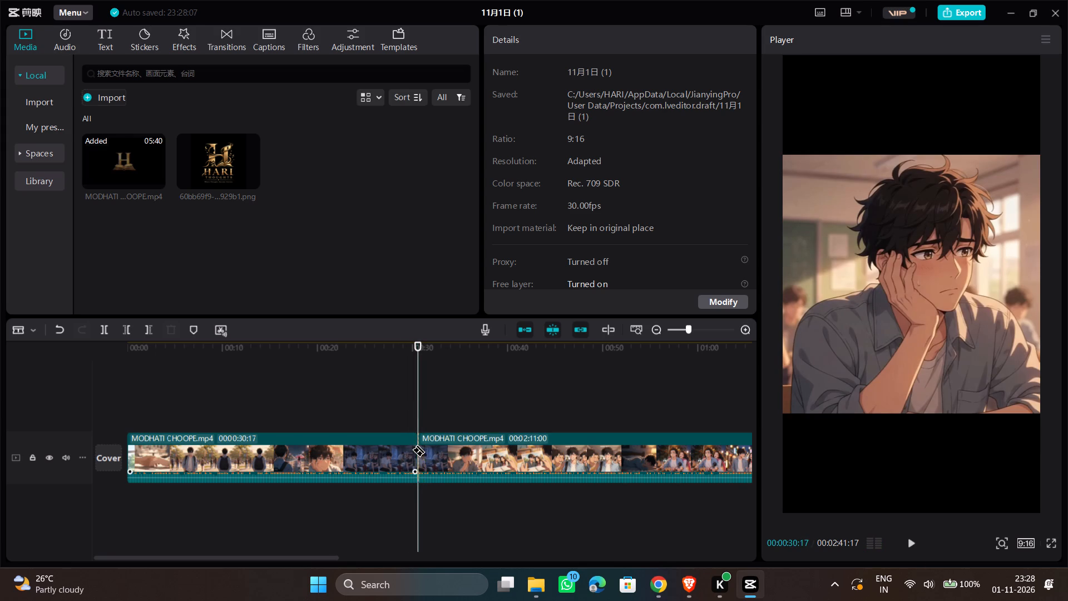
{"action": "key", "text": "a"}
{"action": "left_click", "coordinate": [467, 452]}
{"action": "key", "text": "Delete"}
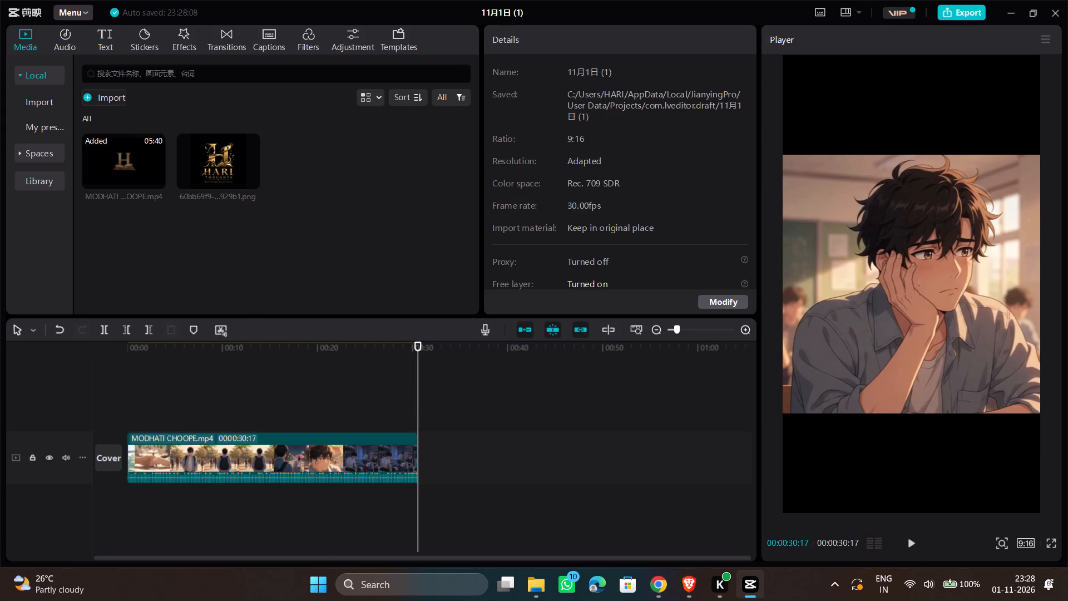
Enlarge the timeline scale and play the excerpt's first seconds from 00:00 to check its opening.
{"action": "scroll", "coordinate": [268, 418], "scroll_direction": "right", "scroll_amount": 1}
{"action": "scroll", "coordinate": [215, 420], "scroll_direction": "up", "scroll_amount": 8, "text": "ctrl"}
{"action": "scroll", "coordinate": [215, 420], "scroll_direction": "down", "scroll_amount": 1, "text": "ctrl"}
{"action": "scroll", "coordinate": [215, 420], "scroll_direction": "up", "scroll_amount": 2, "text": "ctrl"}
{"action": "scroll", "coordinate": [258, 428], "scroll_direction": "right", "scroll_amount": 8}
{"action": "double_click", "coordinate": [132, 389]}
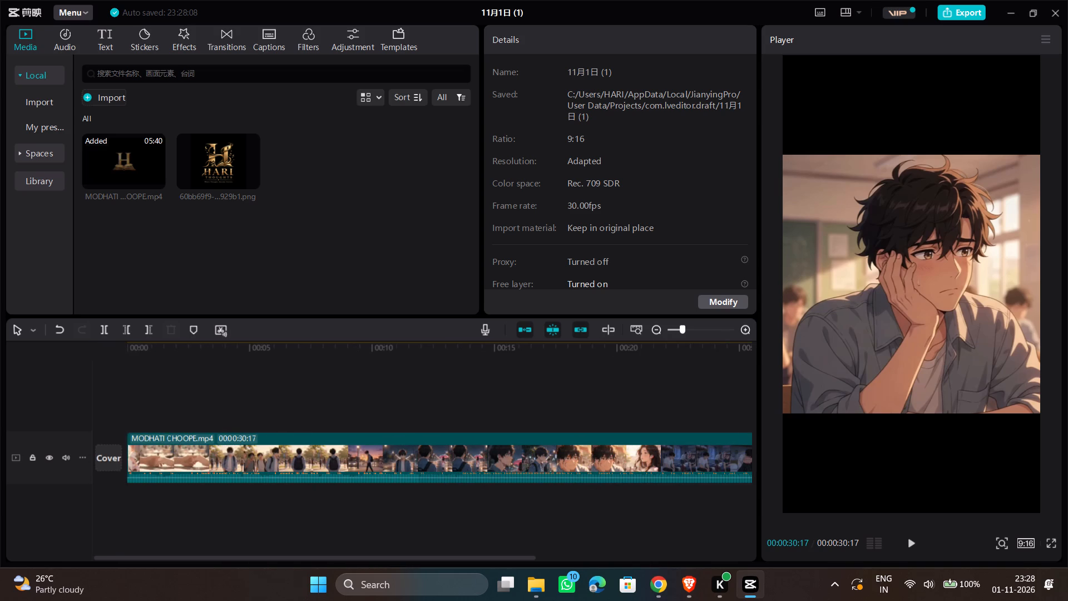
{"action": "key", "text": "space"}
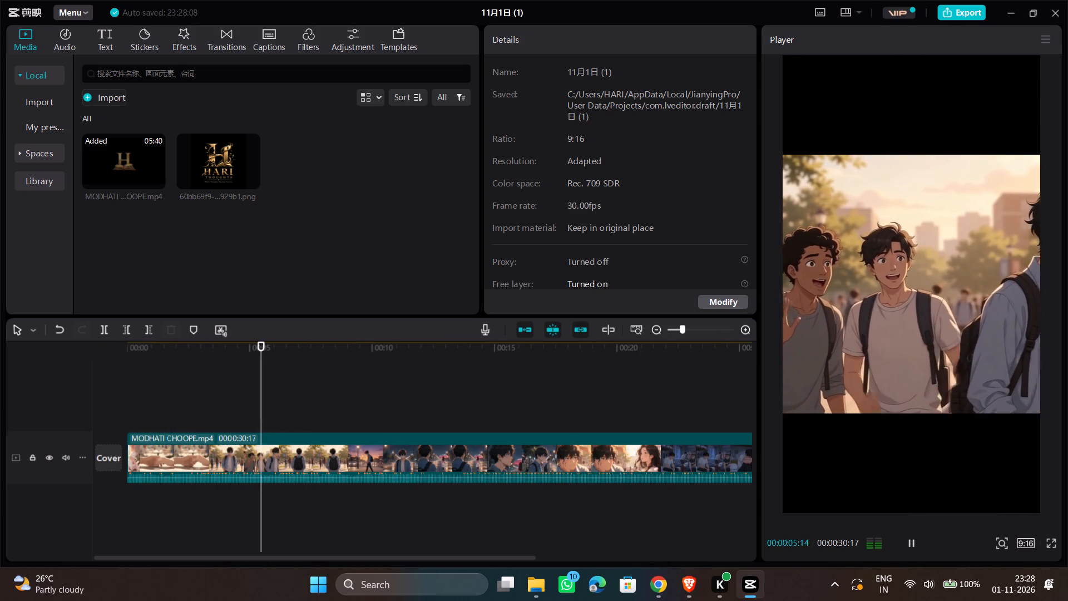
Step back frame by frame and split the excerpt at 00:04:02, at the shot of the friends walking.
{"action": "key", "text": "space"}
{"action": "key", "text": "Left"}
{"action": "key", "text": "Left"}
{"action": "key", "text": "Left"}
{"action": "key", "text": "Left"}
{"action": "key", "text": "Left"}
{"action": "key", "text": "Left"}
{"action": "key", "text": "Left"}
{"action": "key", "text": "Left"}
{"action": "key", "text": "Left"}
{"action": "key", "text": "Left"}
{"action": "key", "text": "Left"}
{"action": "key", "text": "Left"}
{"action": "key", "text": "Left"}
{"action": "key", "text": "Left"}
{"action": "key", "text": "Left"}
{"action": "key", "text": "Left"}
{"action": "key", "text": "Left"}
{"action": "key", "text": "Left"}
{"action": "key", "text": "Left"}
{"action": "key", "text": "Left"}
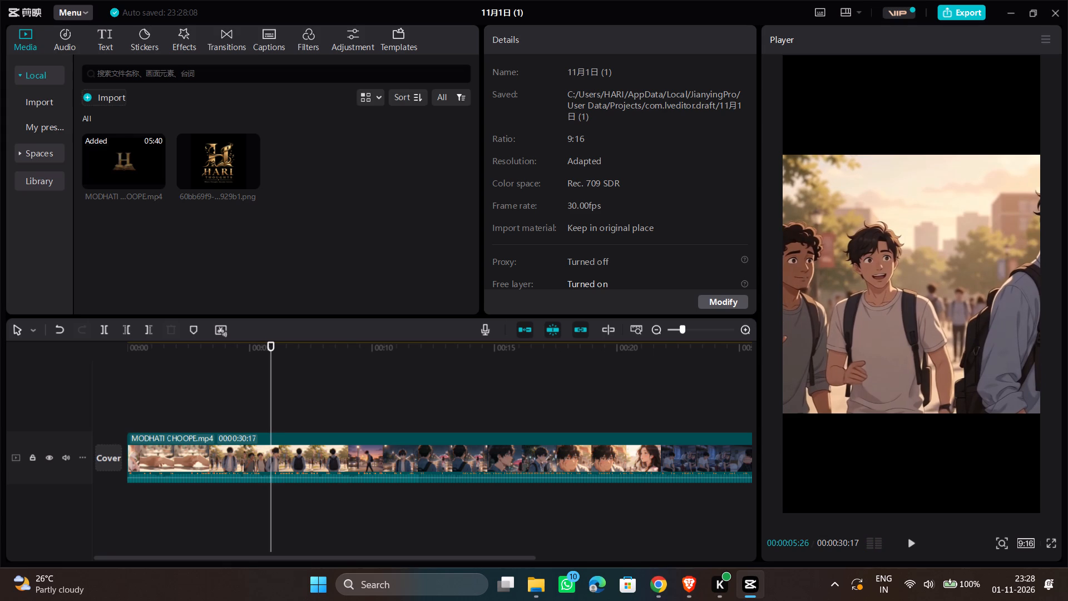
{"action": "key", "text": "Left"}
{"action": "key", "text": "Left"}
{"action": "key", "text": "Left"}
{"action": "key", "text": "Left"}
{"action": "key", "text": "Left"}
{"action": "key", "text": "Left"}
{"action": "key", "text": "Left"}
{"action": "key", "text": "Left"}
{"action": "key", "text": "Left"}
{"action": "key", "text": "Left"}
{"action": "key", "text": "Left"}
{"action": "key", "text": "Left"}
{"action": "key", "text": "Left"}
{"action": "key", "text": "Left"}
{"action": "key", "text": "Left"}
{"action": "key", "text": "Left"}
{"action": "key", "text": "Left"}
{"action": "key", "text": "Left"}
{"action": "key", "text": "Left"}
{"action": "key", "text": "Left"}
{"action": "key", "text": "Left"}
{"action": "key", "text": "Left"}
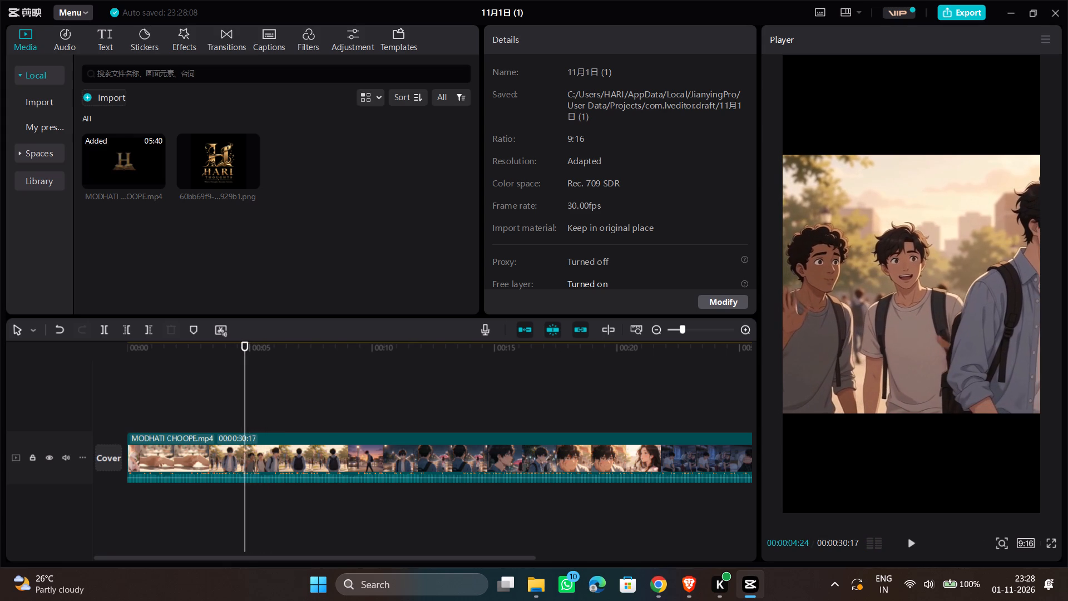
{"action": "key", "text": "Left"}
{"action": "key", "text": "Left"}
{"action": "key", "text": "Left"}
{"action": "key", "text": "Left"}
{"action": "key", "text": "Left"}
{"action": "key", "text": "Left"}
{"action": "key", "text": "Left"}
{"action": "key", "text": "Left"}
{"action": "key", "text": "Left"}
{"action": "key", "text": "Left"}
{"action": "key", "text": "Left"}
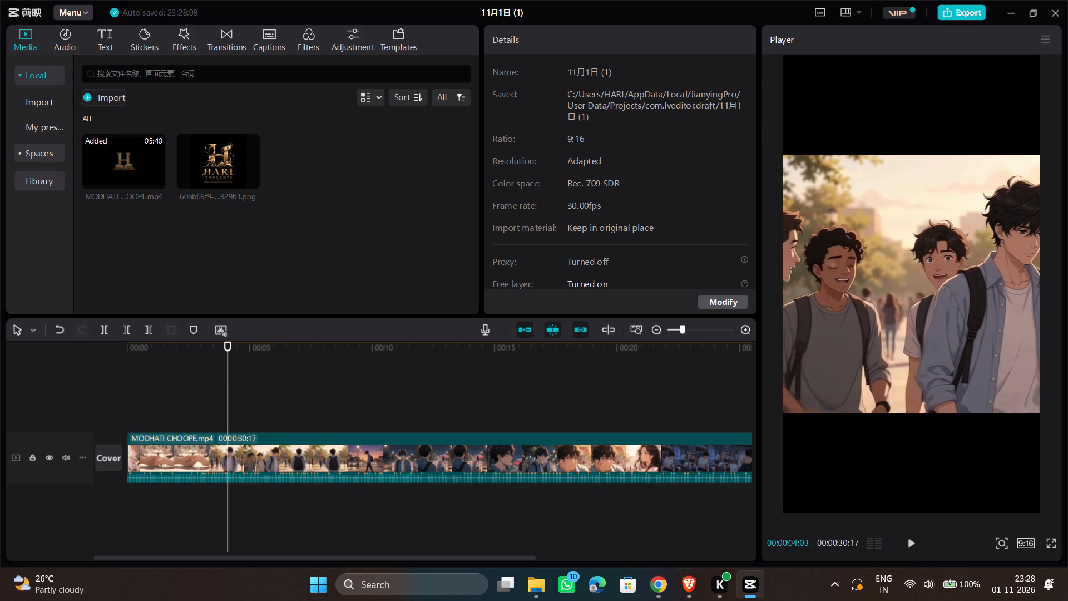
{"action": "key", "text": "Left"}
{"action": "key", "text": "Left"}
{"action": "key", "text": "Right"}
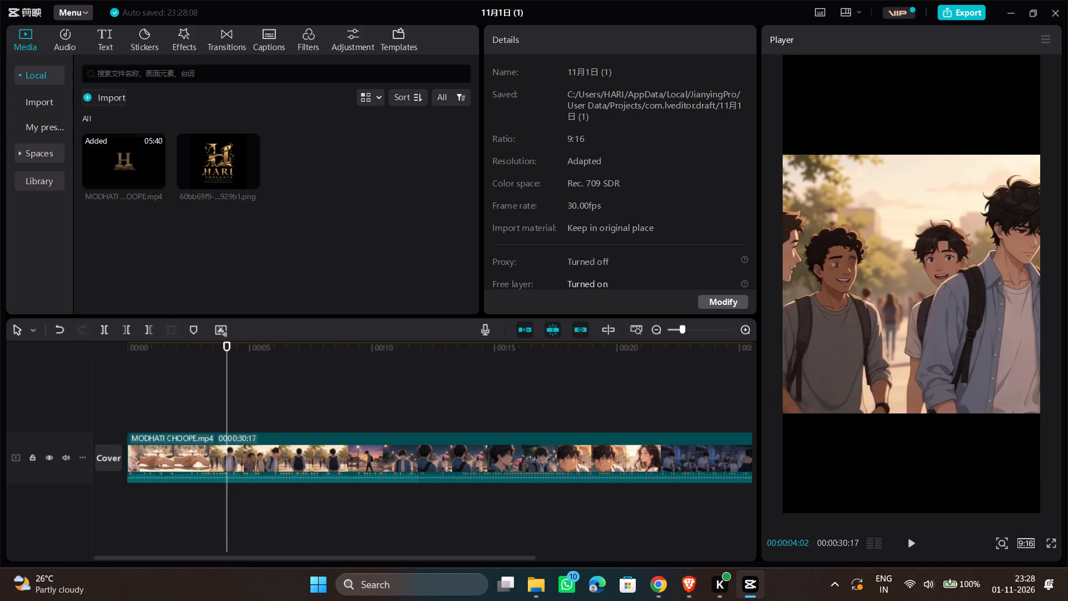
{"action": "key", "text": "b"}
{"action": "left_click", "coordinate": [229, 442]}
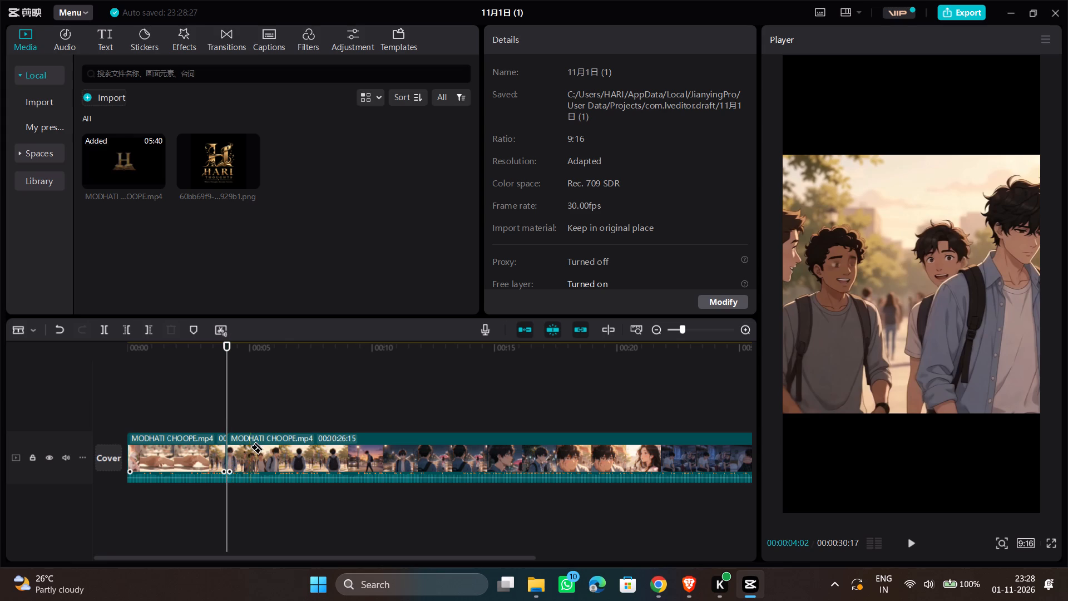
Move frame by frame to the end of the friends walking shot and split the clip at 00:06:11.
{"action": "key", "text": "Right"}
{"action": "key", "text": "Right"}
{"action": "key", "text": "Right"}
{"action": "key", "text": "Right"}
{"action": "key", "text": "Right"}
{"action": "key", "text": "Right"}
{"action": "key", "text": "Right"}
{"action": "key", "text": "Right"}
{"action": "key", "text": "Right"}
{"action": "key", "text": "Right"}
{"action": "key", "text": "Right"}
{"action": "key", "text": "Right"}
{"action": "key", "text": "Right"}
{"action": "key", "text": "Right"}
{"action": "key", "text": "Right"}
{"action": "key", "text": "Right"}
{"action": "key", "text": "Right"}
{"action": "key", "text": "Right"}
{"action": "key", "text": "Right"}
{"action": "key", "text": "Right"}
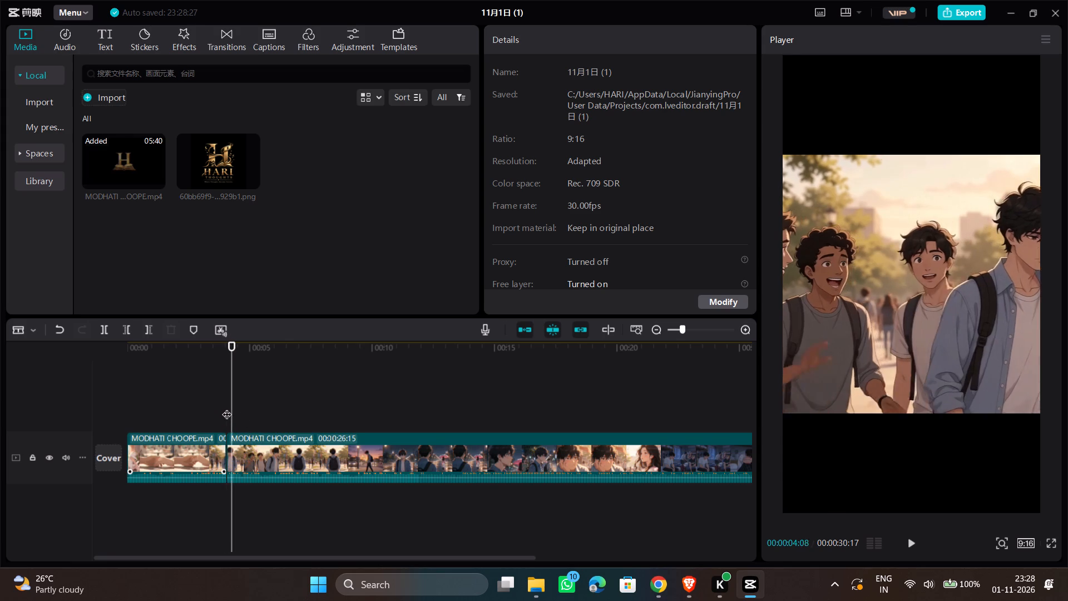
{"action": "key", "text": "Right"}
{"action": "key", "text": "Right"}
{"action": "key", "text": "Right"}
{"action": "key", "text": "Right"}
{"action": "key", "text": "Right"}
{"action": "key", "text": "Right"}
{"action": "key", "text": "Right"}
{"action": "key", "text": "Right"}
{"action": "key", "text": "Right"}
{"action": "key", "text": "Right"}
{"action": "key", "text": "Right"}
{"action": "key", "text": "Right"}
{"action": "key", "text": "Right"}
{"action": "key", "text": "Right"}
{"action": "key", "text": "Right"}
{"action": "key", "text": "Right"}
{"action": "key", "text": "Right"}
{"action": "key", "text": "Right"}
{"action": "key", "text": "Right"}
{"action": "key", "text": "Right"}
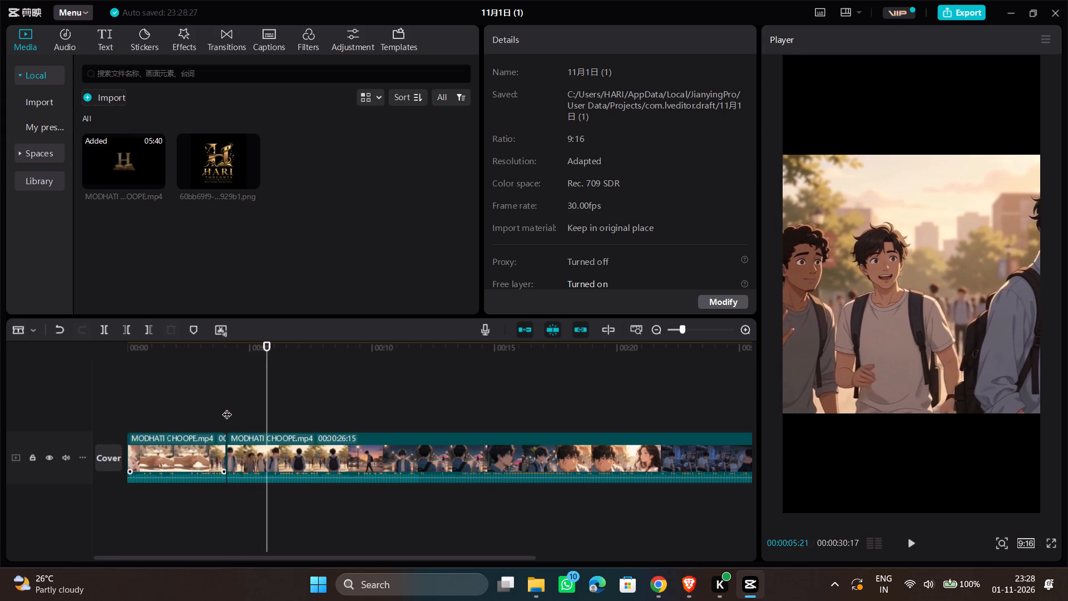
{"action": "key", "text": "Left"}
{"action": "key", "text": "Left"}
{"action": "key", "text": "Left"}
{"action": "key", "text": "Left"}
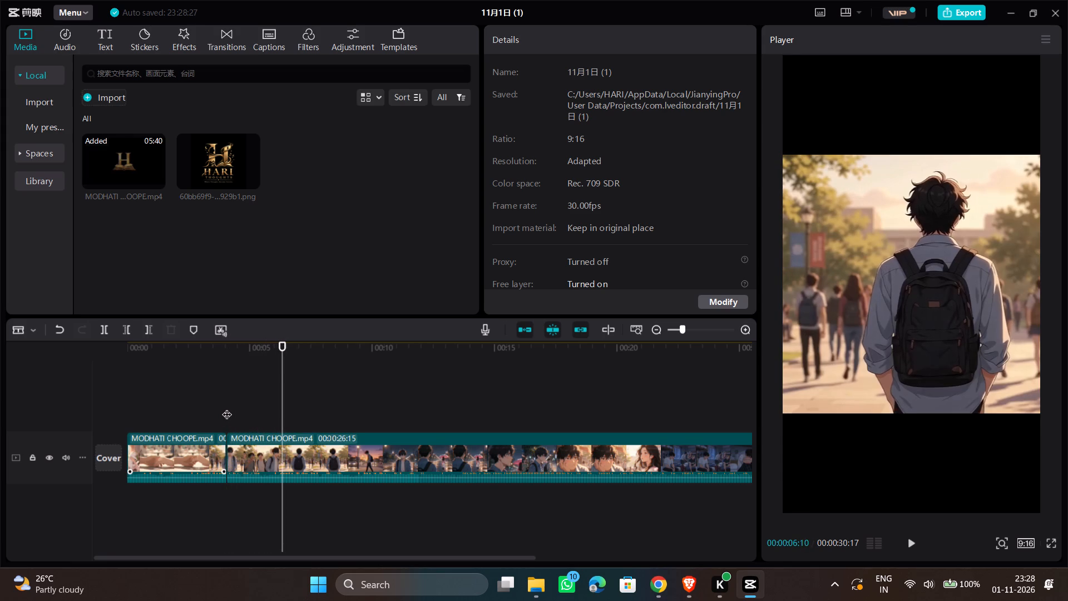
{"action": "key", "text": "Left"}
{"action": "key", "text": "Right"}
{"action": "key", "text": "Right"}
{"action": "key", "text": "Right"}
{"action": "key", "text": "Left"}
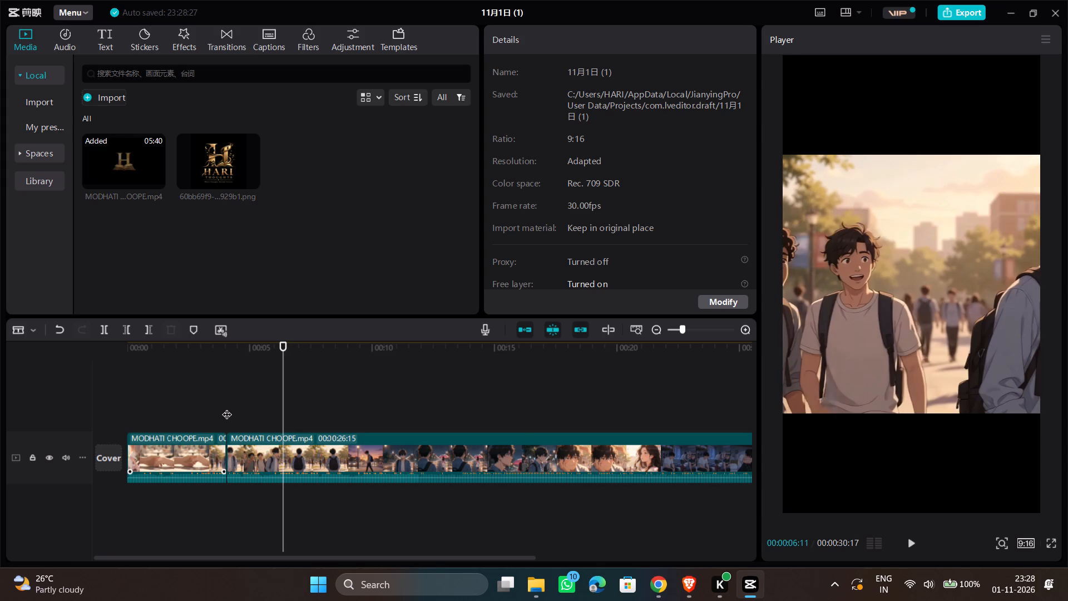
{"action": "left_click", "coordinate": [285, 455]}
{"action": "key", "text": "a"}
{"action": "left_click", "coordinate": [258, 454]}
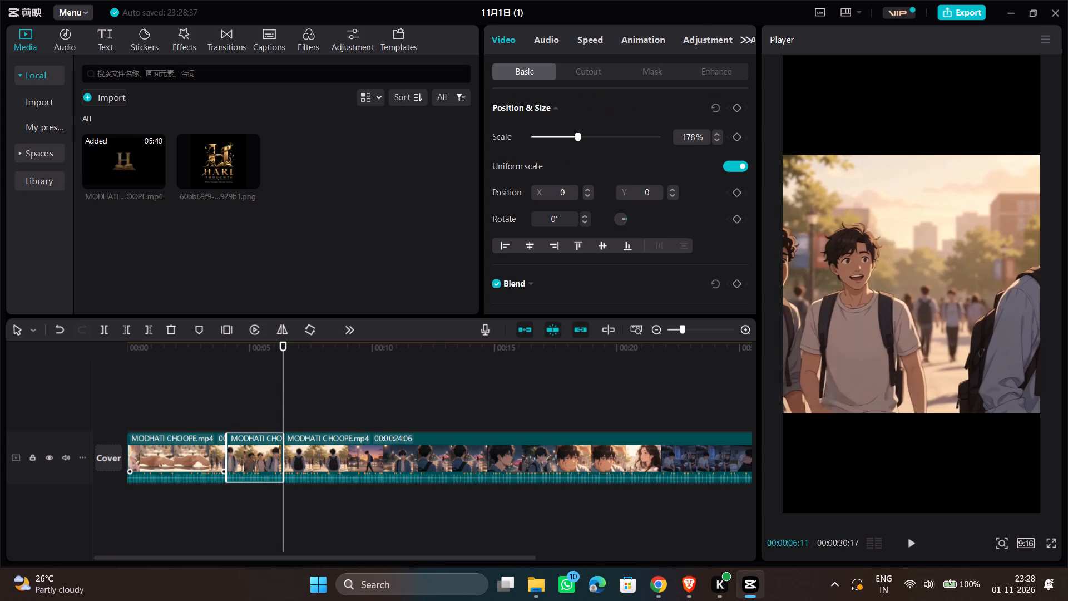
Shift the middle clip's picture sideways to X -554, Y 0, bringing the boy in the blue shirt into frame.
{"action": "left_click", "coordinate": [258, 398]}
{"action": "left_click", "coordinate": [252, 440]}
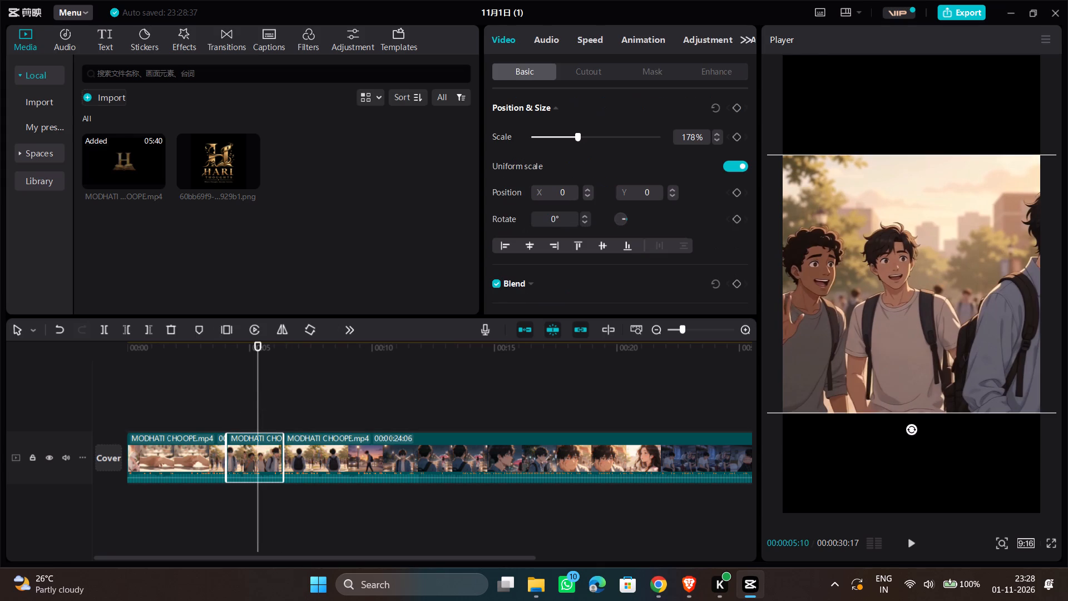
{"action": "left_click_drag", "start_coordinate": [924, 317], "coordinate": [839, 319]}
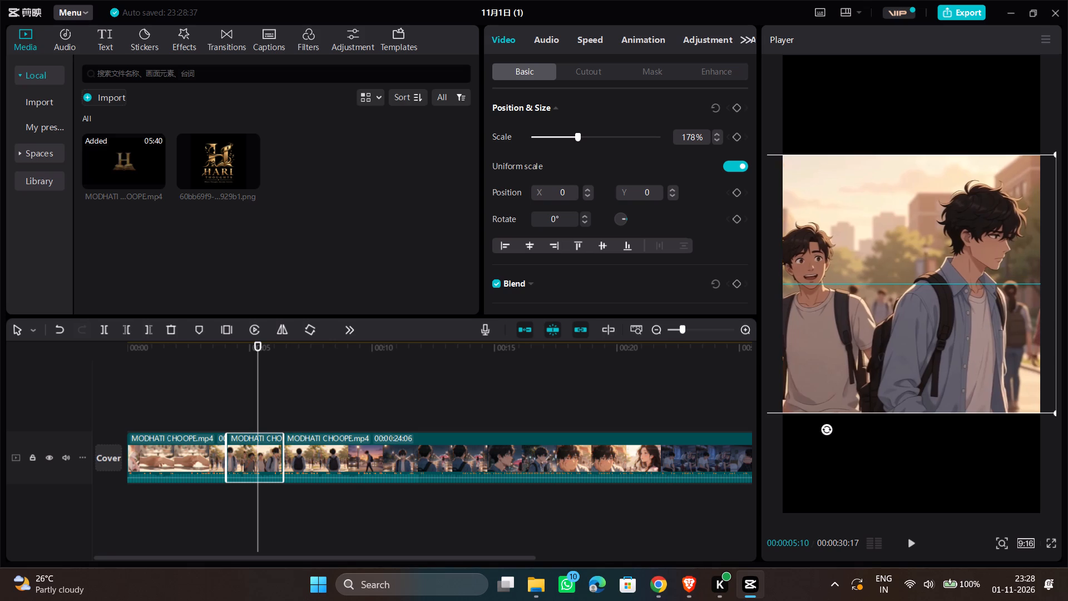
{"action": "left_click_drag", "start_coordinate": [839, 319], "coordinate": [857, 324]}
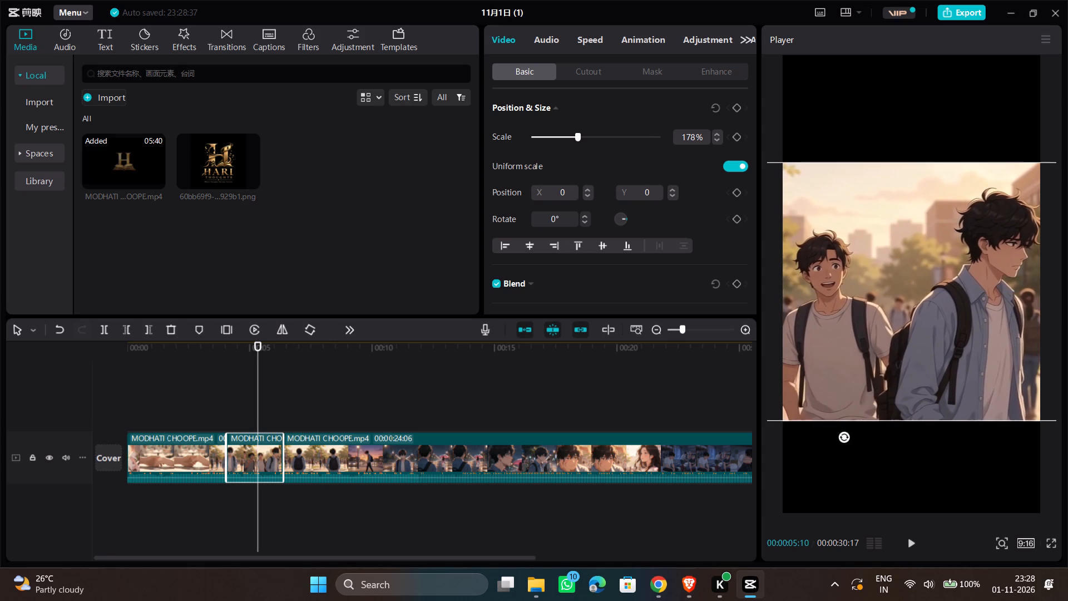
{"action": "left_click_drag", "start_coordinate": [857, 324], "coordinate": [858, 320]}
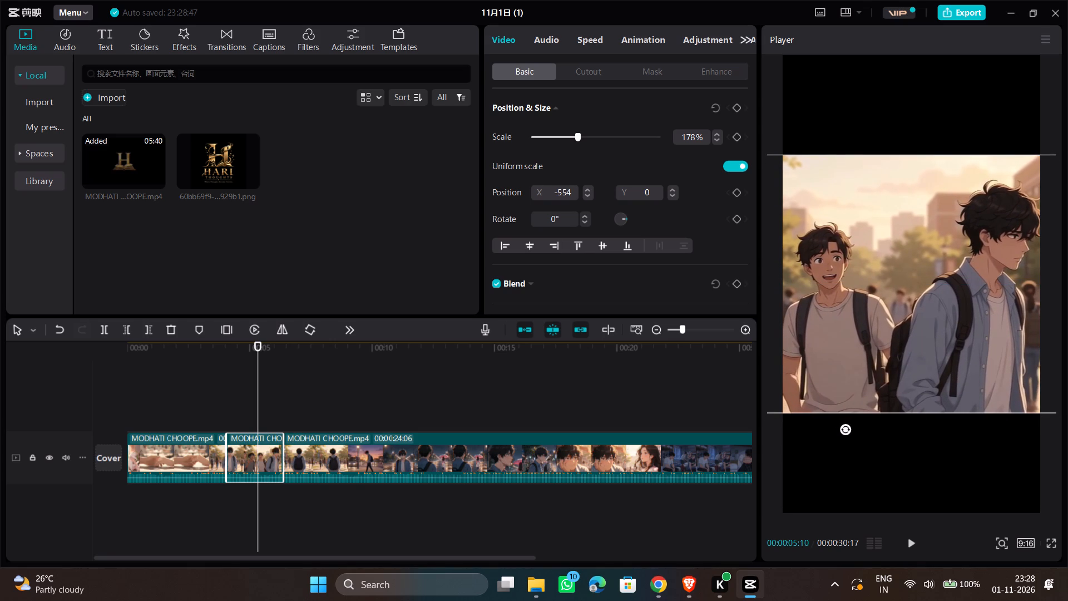
Play the reframed middle clip and check the frames on either side of the cut at 00:06:11.
{"action": "left_click", "coordinate": [210, 402]}
{"action": "key", "text": "space"}
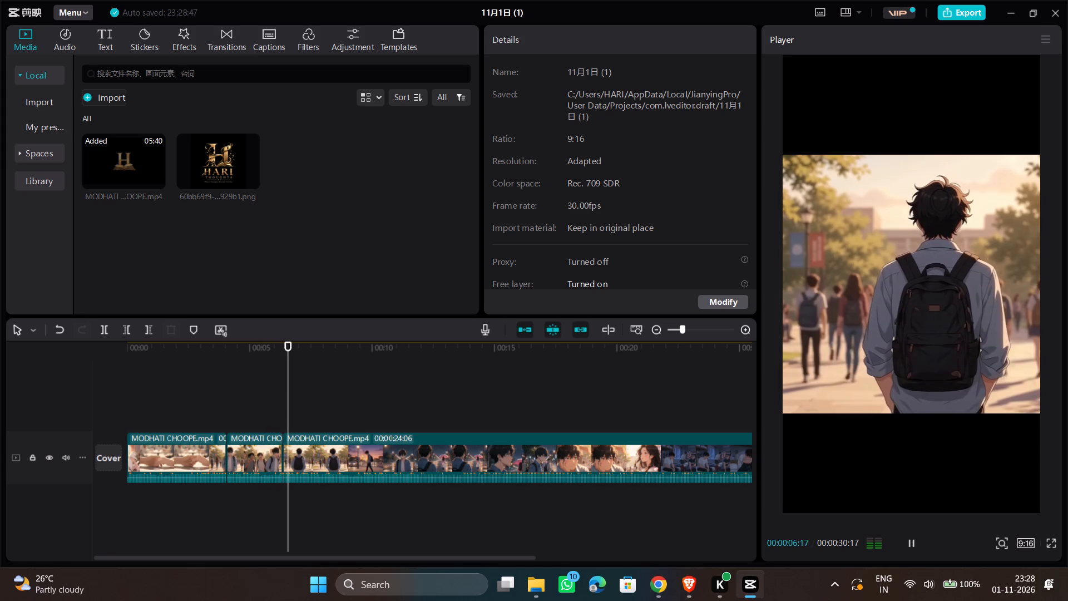
{"action": "left_click", "coordinate": [283, 400]}
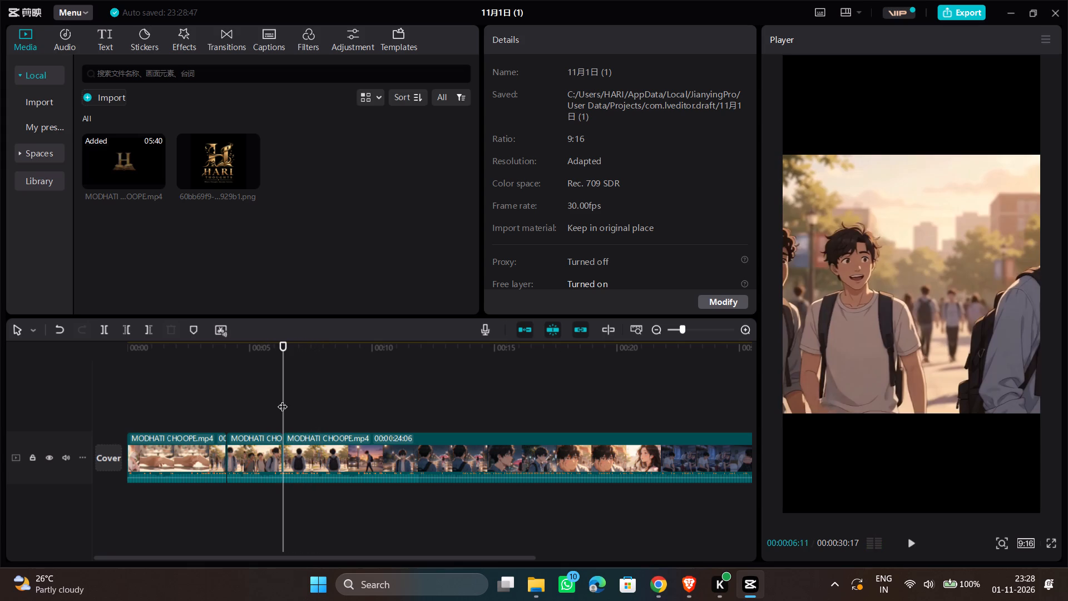
{"action": "key", "text": "Right"}
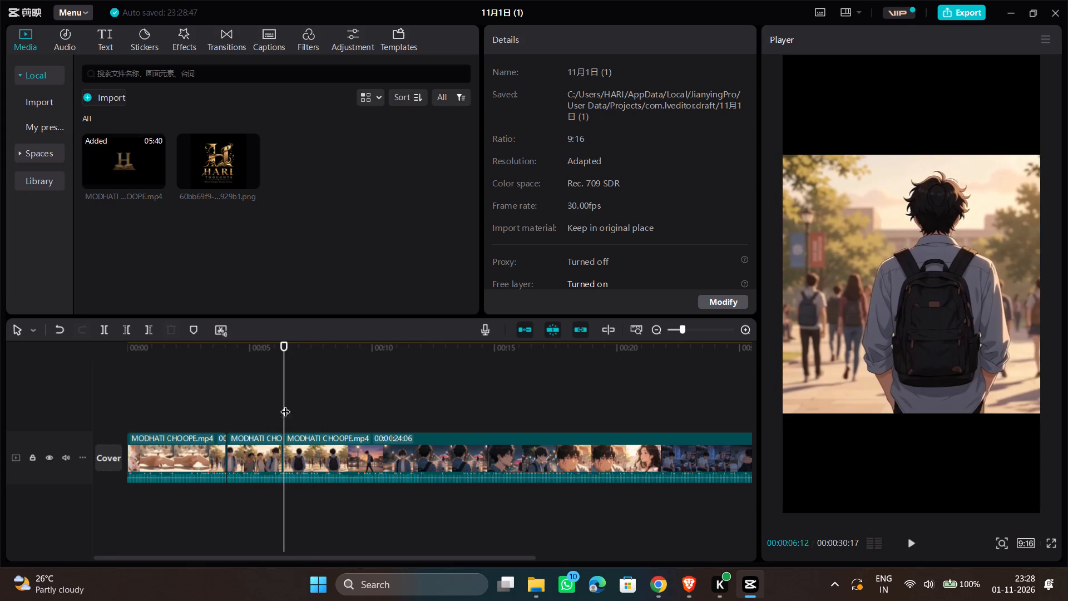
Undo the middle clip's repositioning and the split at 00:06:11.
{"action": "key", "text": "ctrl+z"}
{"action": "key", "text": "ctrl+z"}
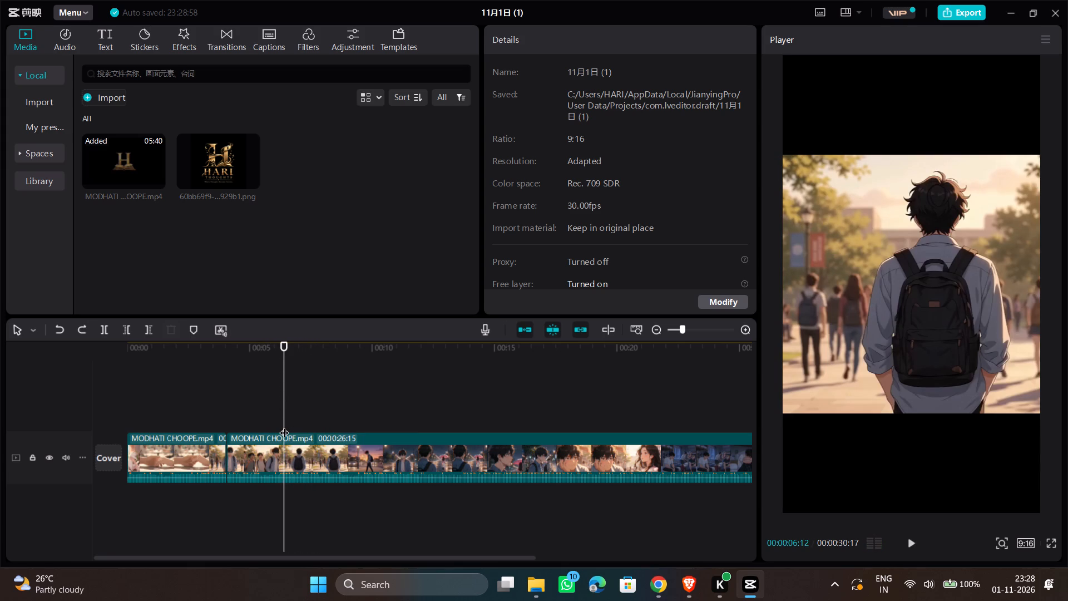
Split the second clip at 00:06:12, where the shot changes to the boy seen from behind.
{"action": "key", "text": "Left"}
{"action": "key", "text": "Right"}
{"action": "left_click", "coordinate": [295, 445]}
{"action": "key", "text": "b"}
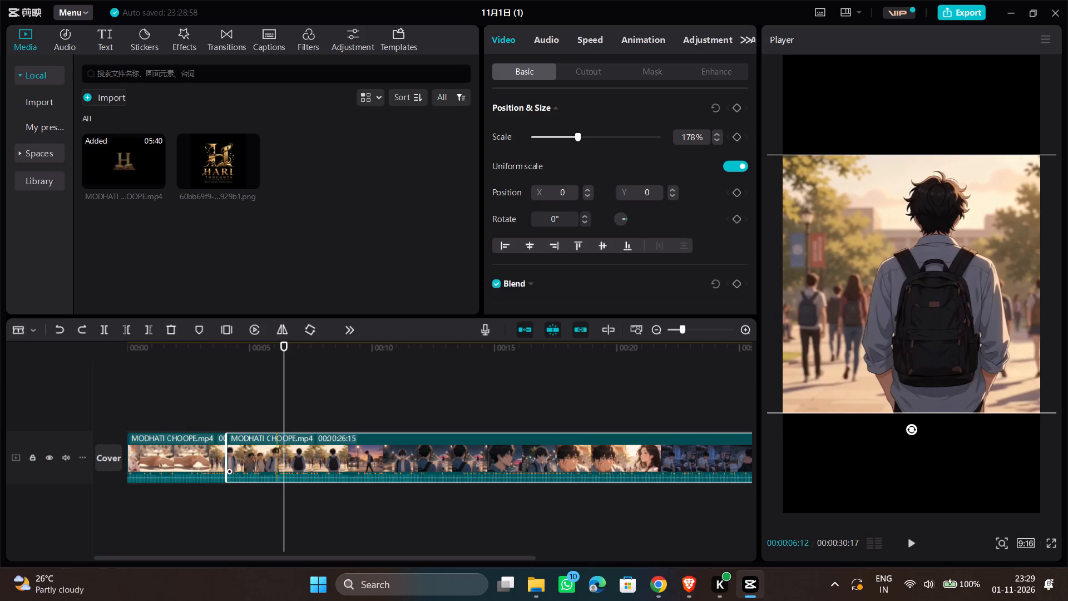
{"action": "left_click", "coordinate": [285, 454]}
{"action": "key", "text": "a"}
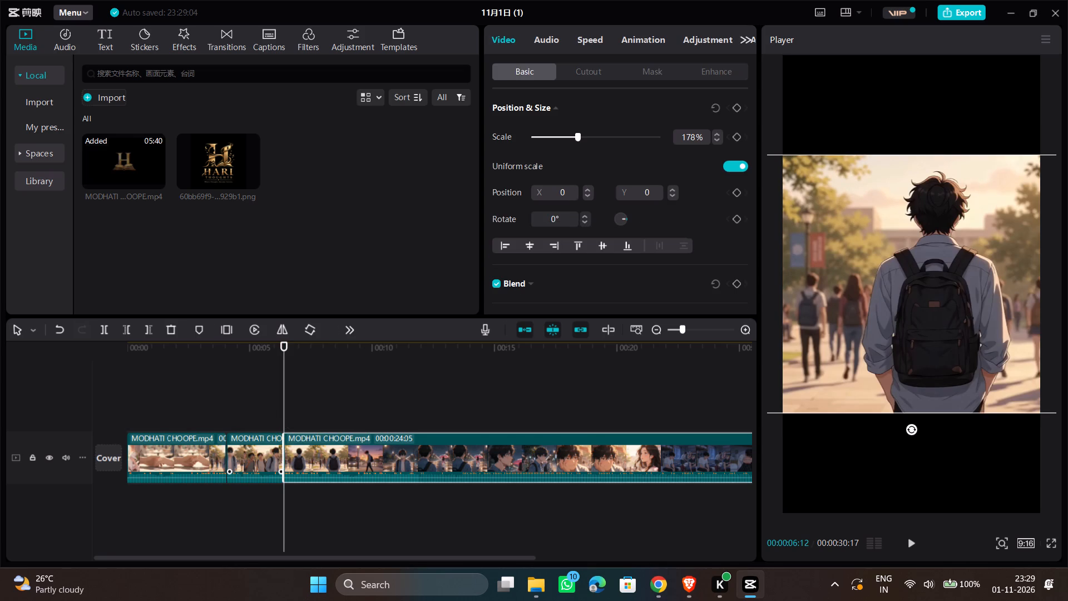
Shift the picture of the middle clip sideways to bring the boy in the blue shirt into frame, keeping Y at 0.
{"action": "left_click", "coordinate": [270, 439]}
{"action": "left_click", "coordinate": [265, 412]}
{"action": "left_click", "coordinate": [264, 445]}
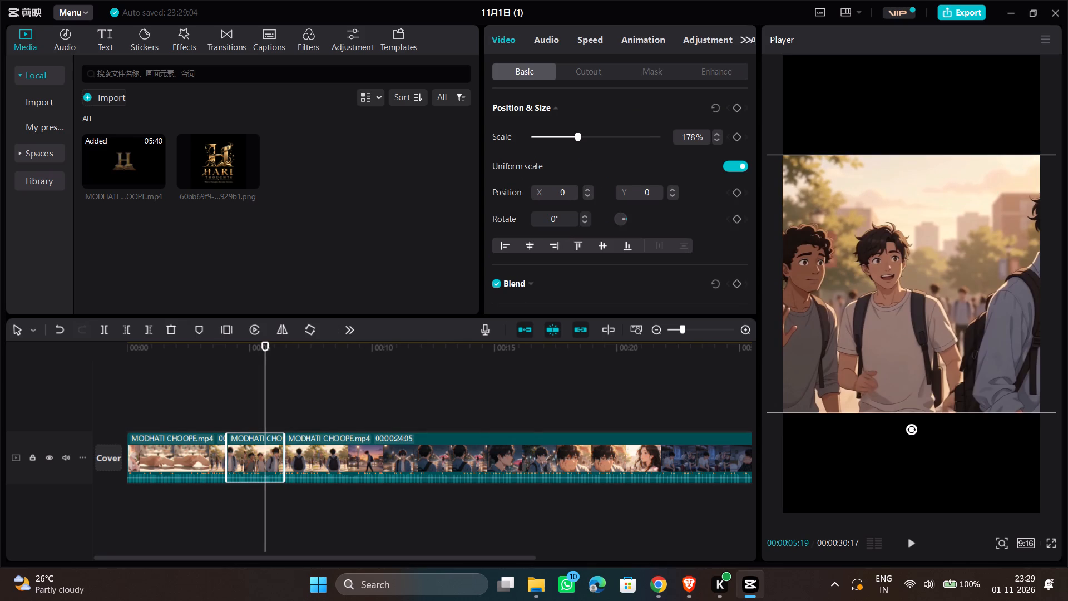
{"action": "left_click_drag", "start_coordinate": [941, 359], "coordinate": [886, 357]}
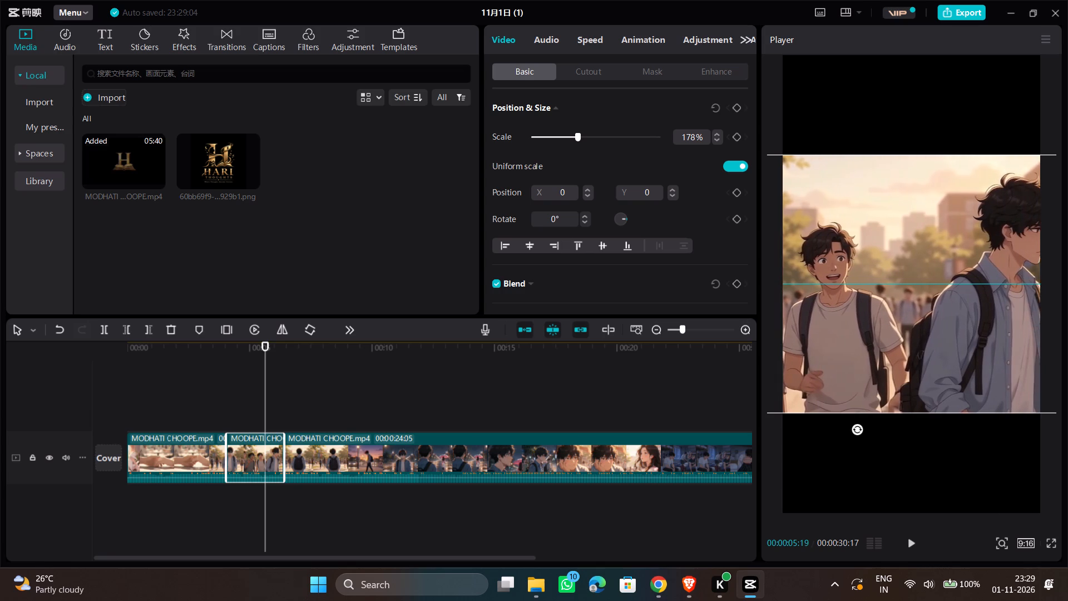
{"action": "left_click_drag", "start_coordinate": [886, 357], "coordinate": [871, 357]}
Play the excerpt from just before the first cut to about 00:24 to review the reframing and the following scenes.
{"action": "left_click", "coordinate": [225, 401]}
{"action": "key", "text": "space"}
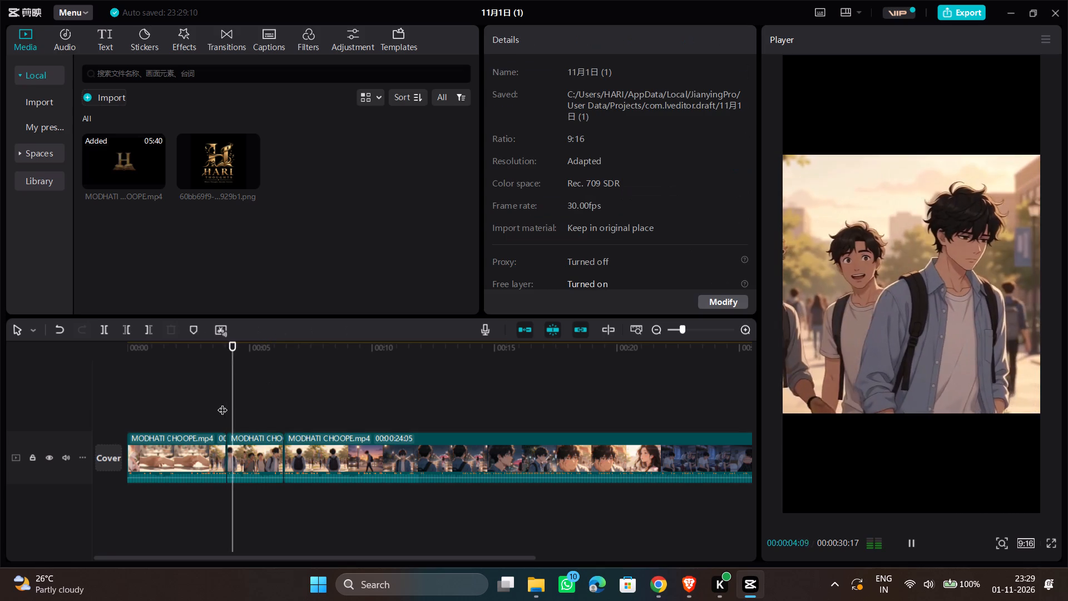
{"action": "left_click", "coordinate": [210, 393]}
{"action": "key", "text": "space"}
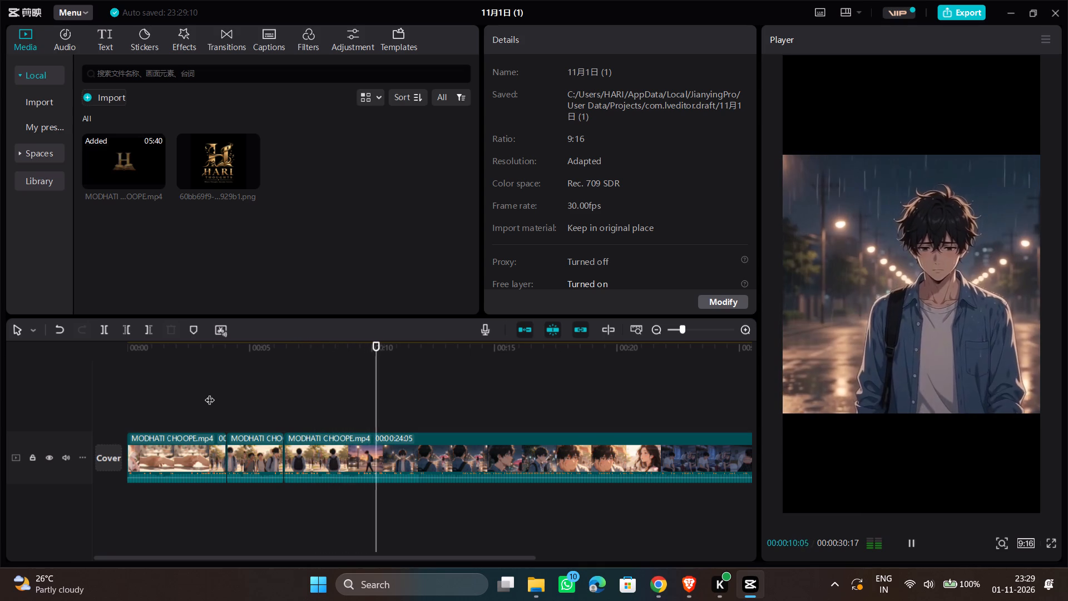
{"action": "scroll", "coordinate": [301, 413], "scroll_direction": "left", "scroll_amount": 1}
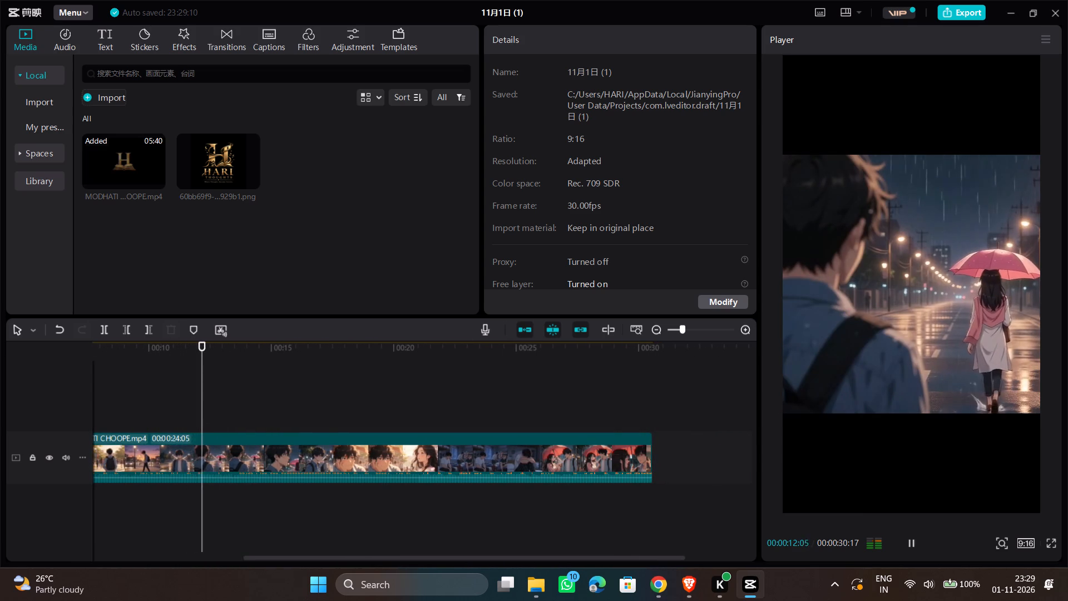
{"action": "scroll", "coordinate": [398, 425], "scroll_direction": "down", "scroll_amount": 4, "text": "ctrl"}
{"action": "scroll", "coordinate": [398, 425], "scroll_direction": "right", "scroll_amount": 1}
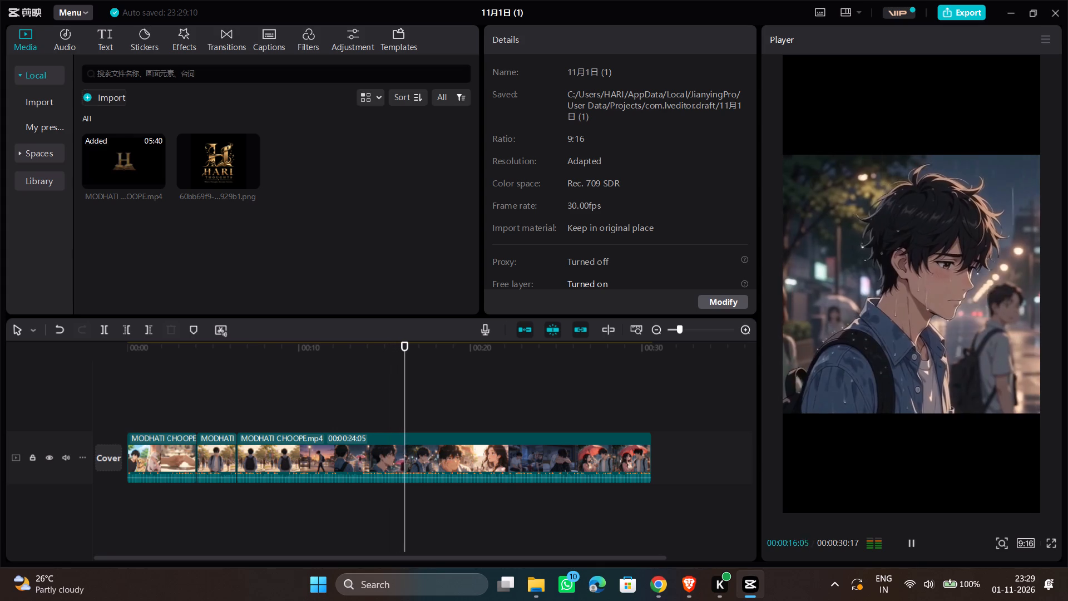
{"action": "key", "text": "space"}
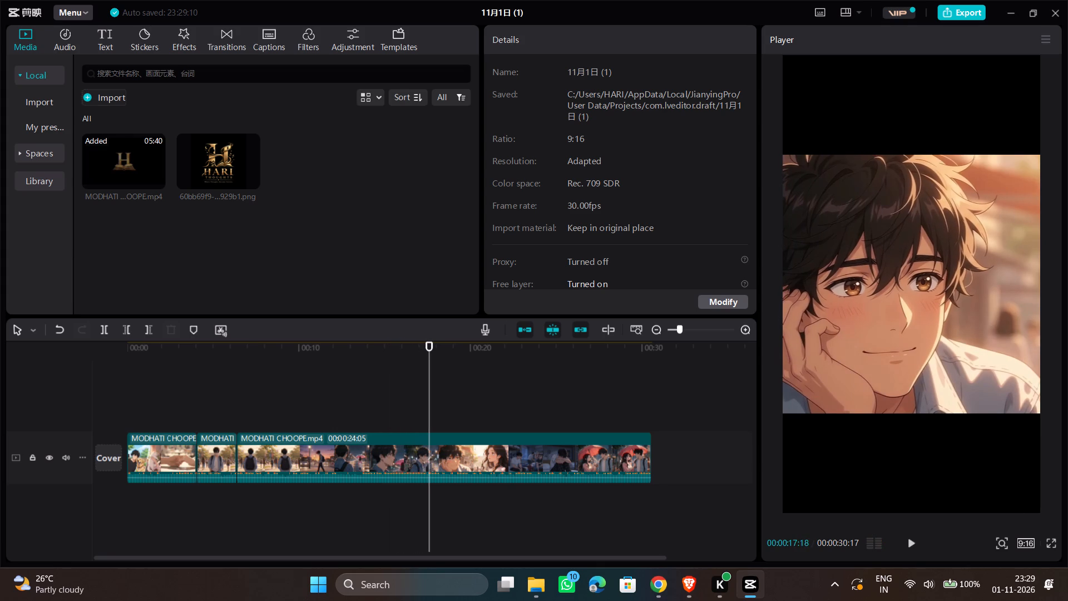
{"action": "key", "text": "space"}
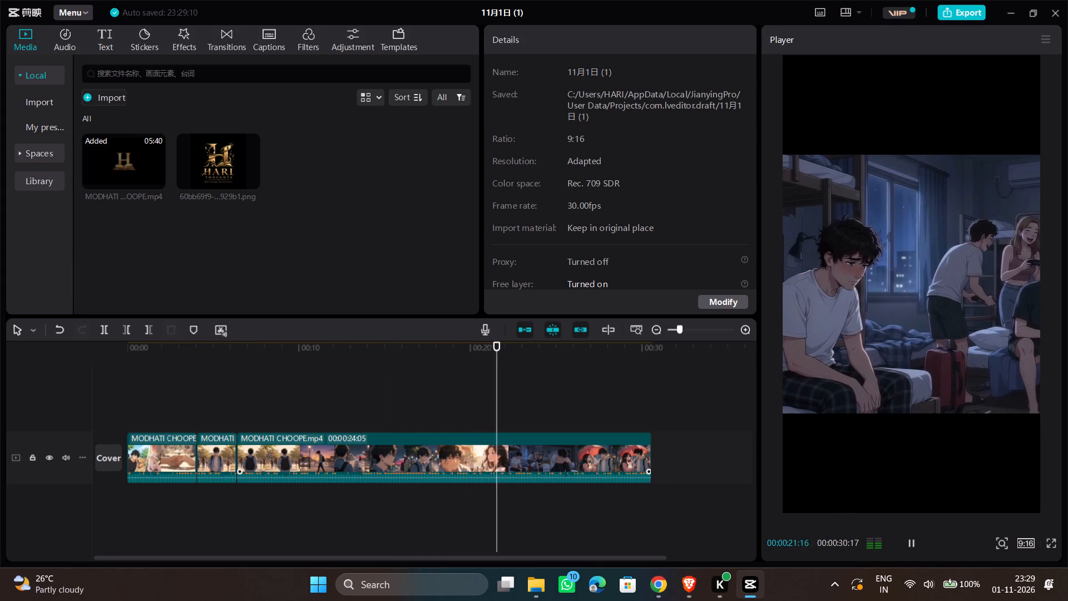
{"action": "key", "text": "space"}
{"action": "key", "text": "space"}
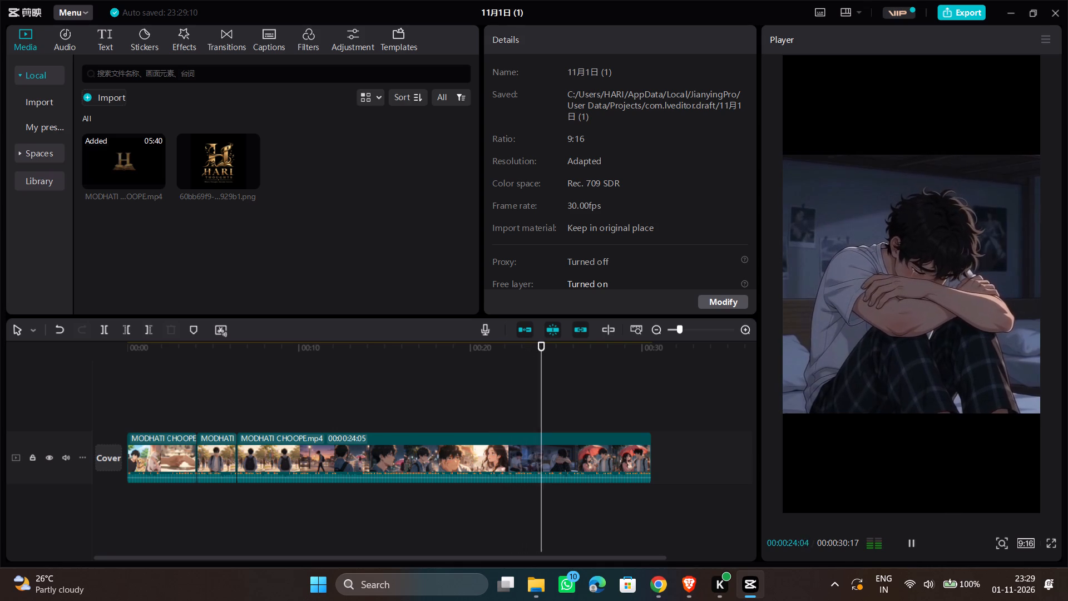
{"action": "key", "text": "space"}
{"action": "left_click", "coordinate": [534, 408]}
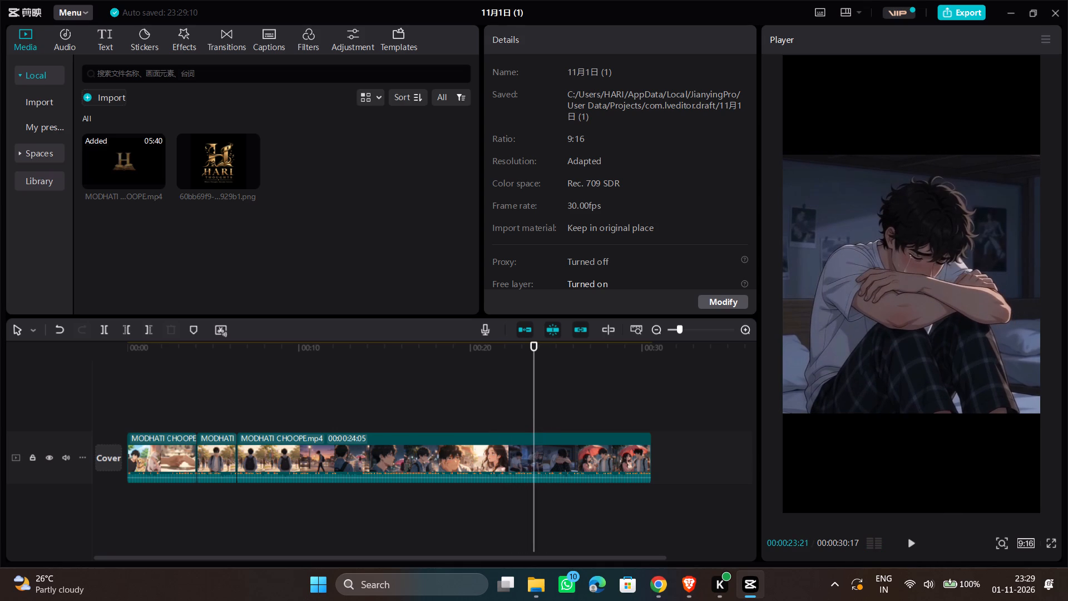
Combine all three MODHATI CHOOPE clips into one compound clip.
{"action": "left_click_drag", "start_coordinate": [169, 405], "coordinate": [248, 455]}
{"action": "right_click", "coordinate": [306, 425]}
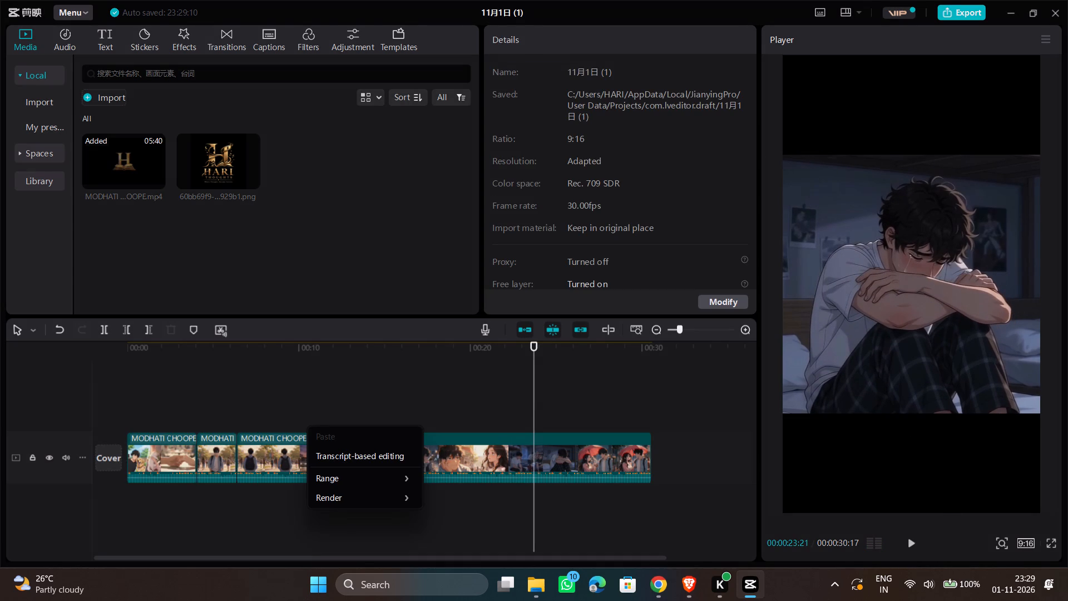
{"action": "left_click_drag", "start_coordinate": [188, 404], "coordinate": [263, 469]}
{"action": "left_click_drag", "start_coordinate": [175, 414], "coordinate": [266, 480]}
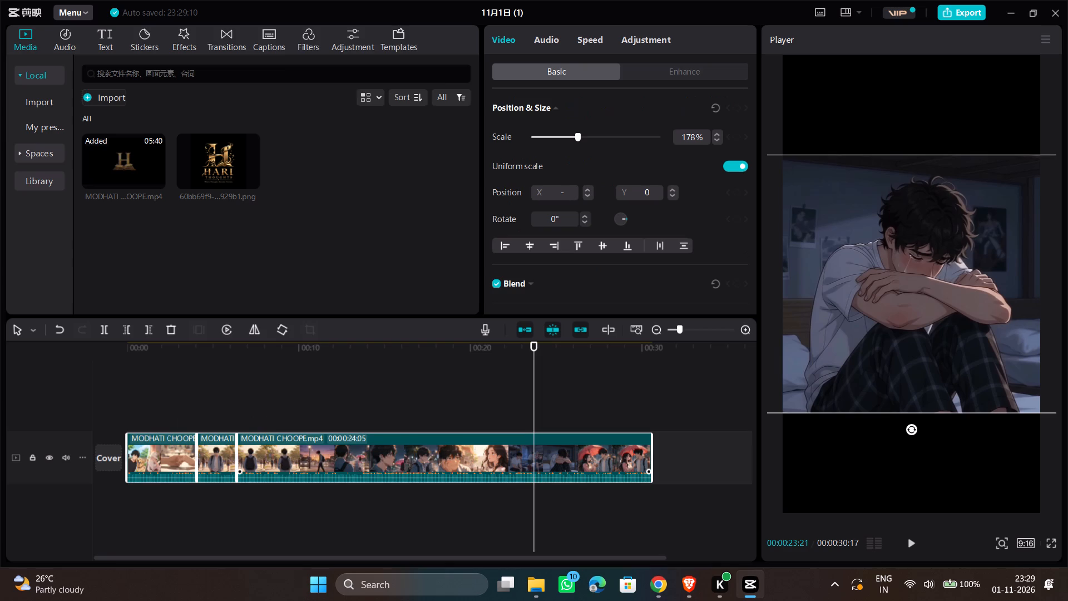
{"action": "right_click", "coordinate": [275, 459]}
{"action": "left_click", "coordinate": [364, 235]}
Extract the compound clip's audio onto a separate track.
{"action": "right_click", "coordinate": [428, 452]}
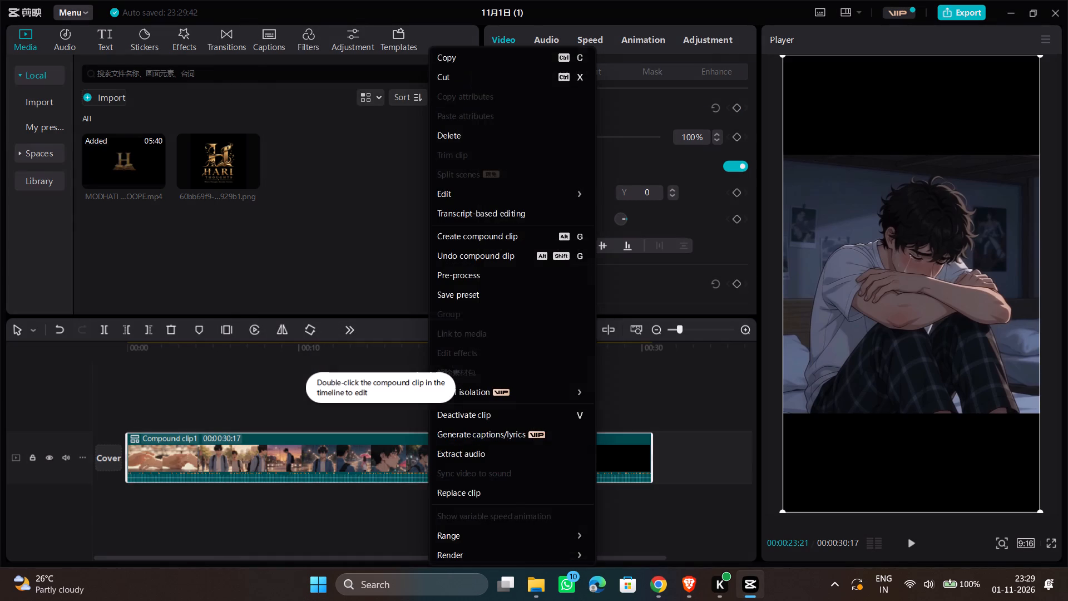
{"action": "left_click", "coordinate": [531, 452]}
Play up to the crying bedroom shot and trim the end of the compound clip's video to 00:23:15, leaving the audio at full length.
{"action": "left_click", "coordinate": [514, 406]}
{"action": "key", "text": "space"}
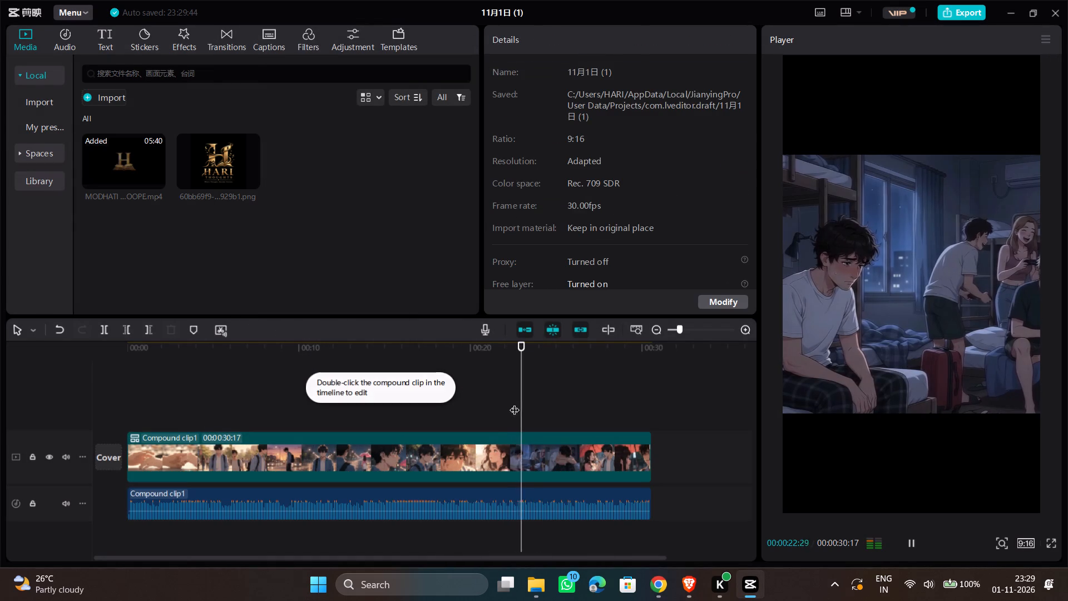
{"action": "key", "text": "space"}
{"action": "left_click", "coordinate": [578, 452]}
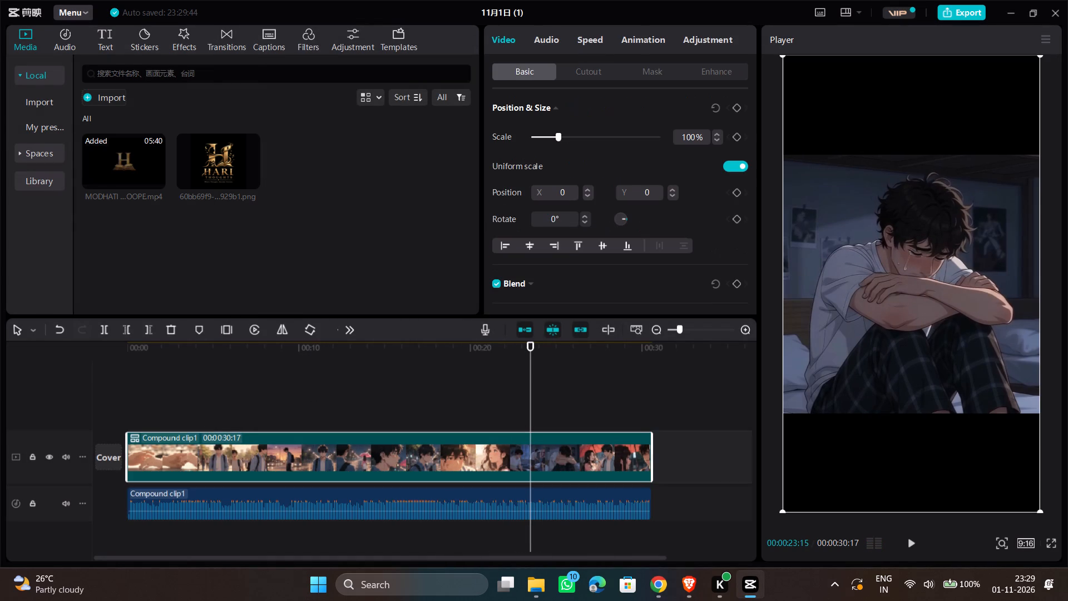
{"action": "left_click_drag", "start_coordinate": [649, 460], "coordinate": [529, 455]}
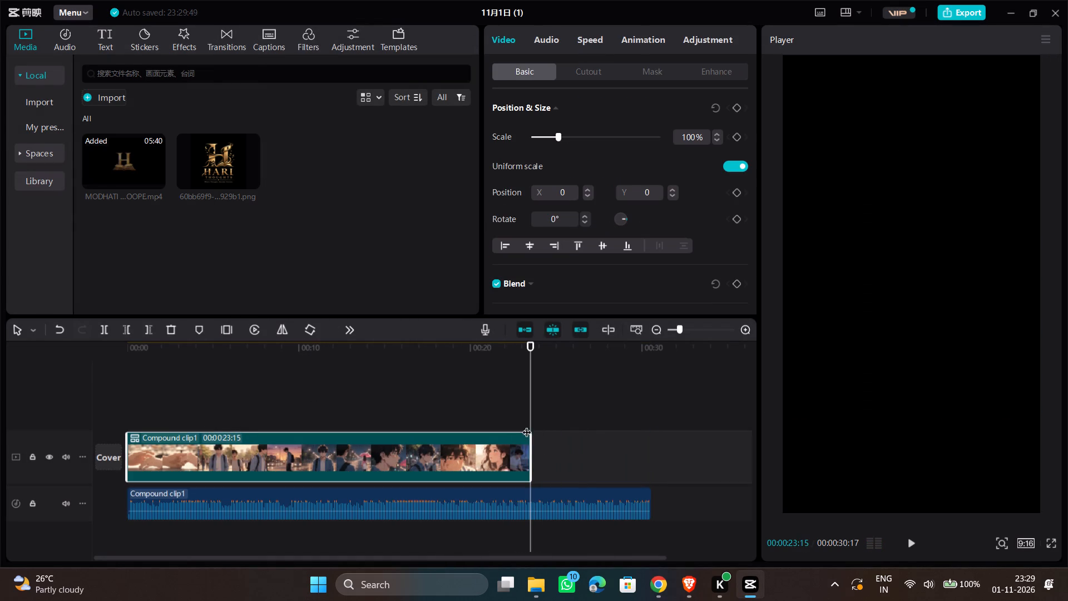
Trim the end of the compound clip's video to 00:23:08 and play past the cut to check it.
{"action": "left_click", "coordinate": [519, 413]}
{"action": "key", "text": "space"}
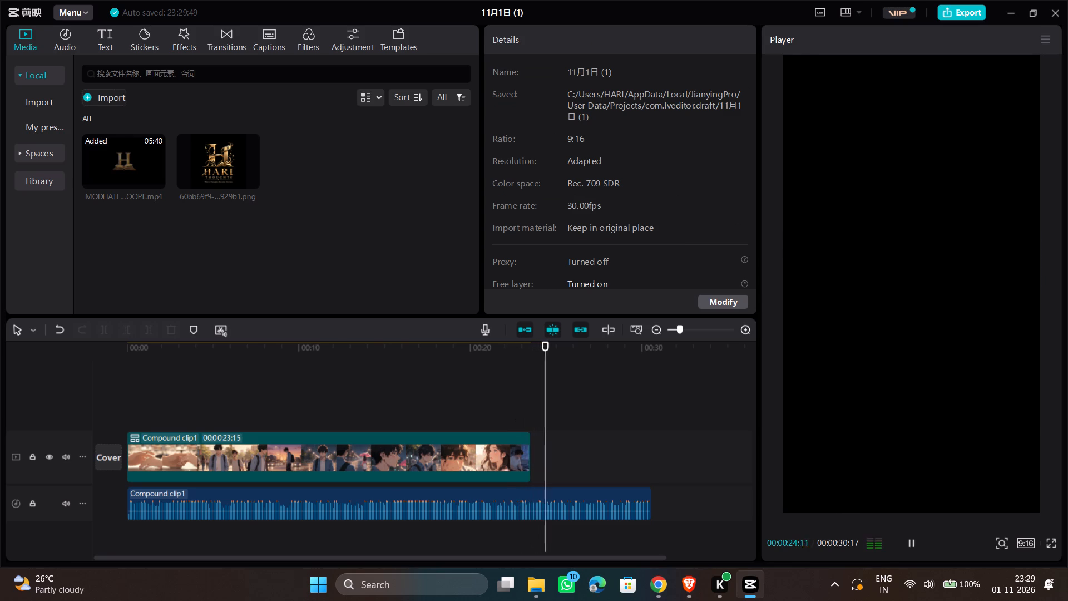
{"action": "left_click", "coordinate": [520, 420]}
{"action": "key", "text": "space"}
{"action": "key", "text": "space"}
{"action": "left_click", "coordinate": [524, 446]}
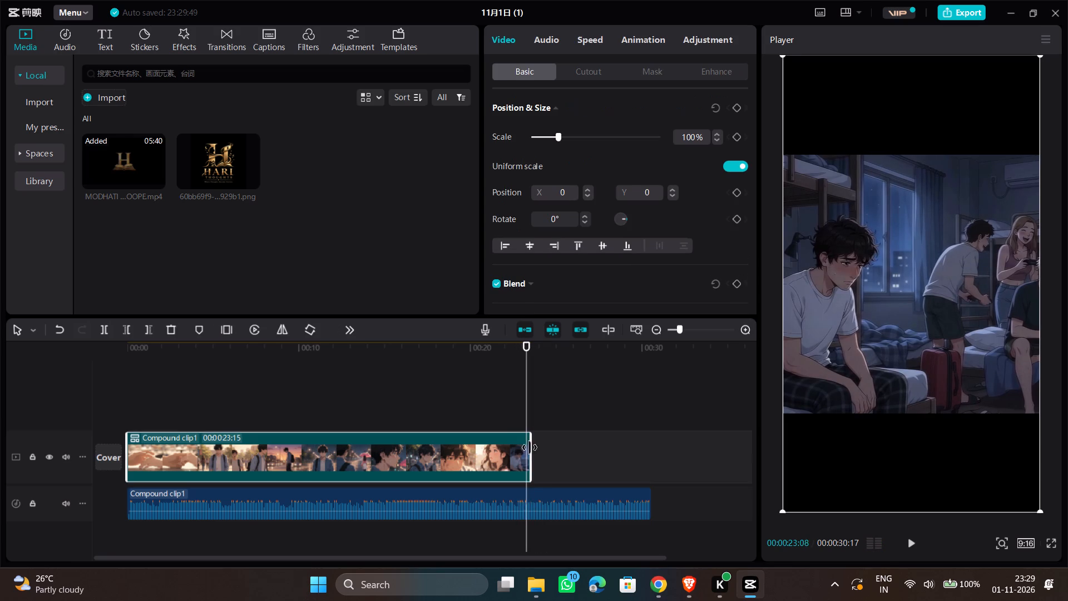
{"action": "left_click", "coordinate": [530, 447]}
{"action": "left_click", "coordinate": [512, 421]}
{"action": "key", "text": "space"}
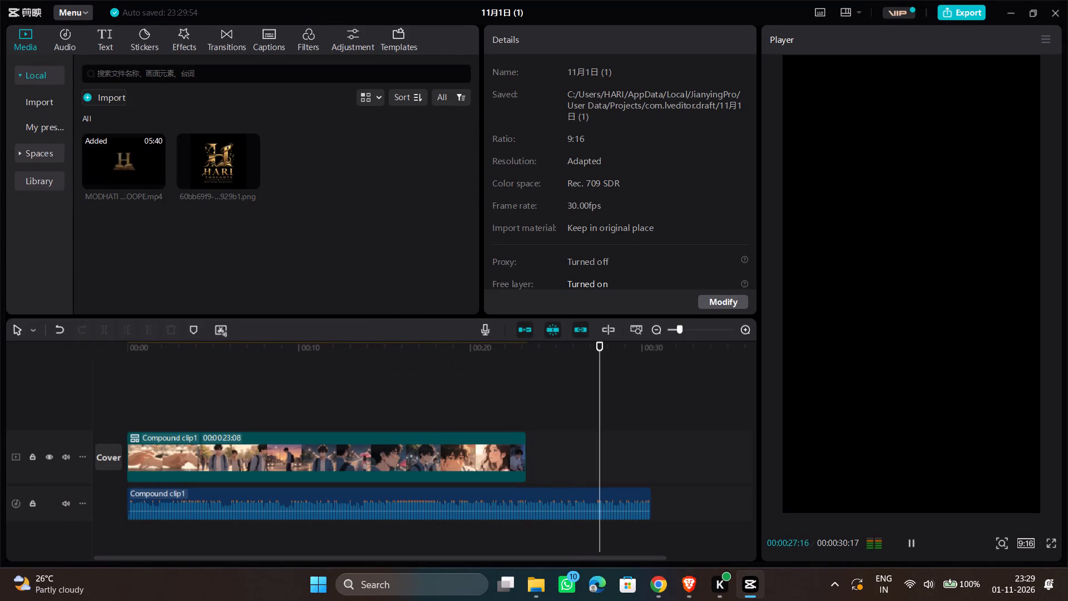
{"action": "key", "text": "space"}
Place the HARI THOUGHTS logo image on a new track above the compound clip, starting at 00:00.
{"action": "left_click_drag", "start_coordinate": [233, 158], "coordinate": [121, 407]}
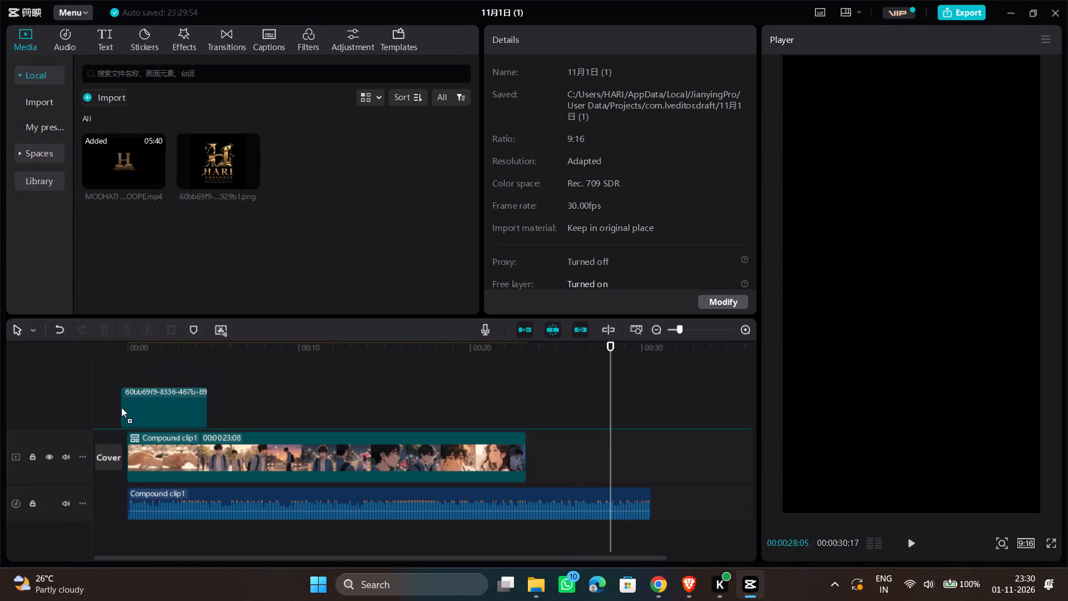
{"action": "left_click_drag", "start_coordinate": [121, 407], "coordinate": [127, 410]}
{"action": "left_click", "coordinate": [119, 371]}
{"action": "left_click", "coordinate": [136, 376]}
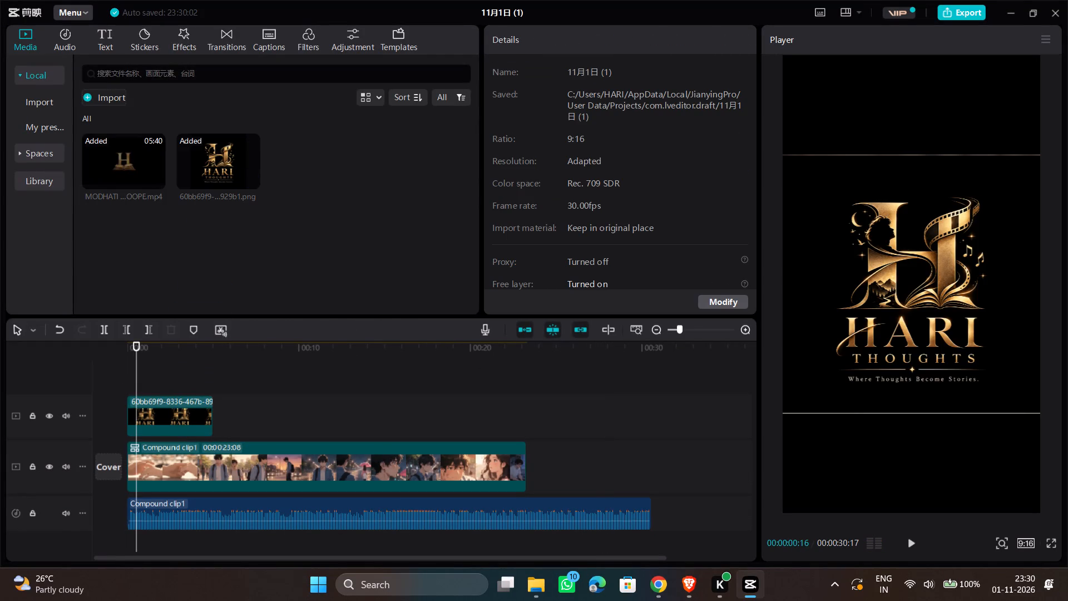
Scale the logo to 18% and place it just above the video's upper-left corner, at X -886, Y 1298.
{"action": "left_click_drag", "start_coordinate": [811, 378], "coordinate": [847, 379]}
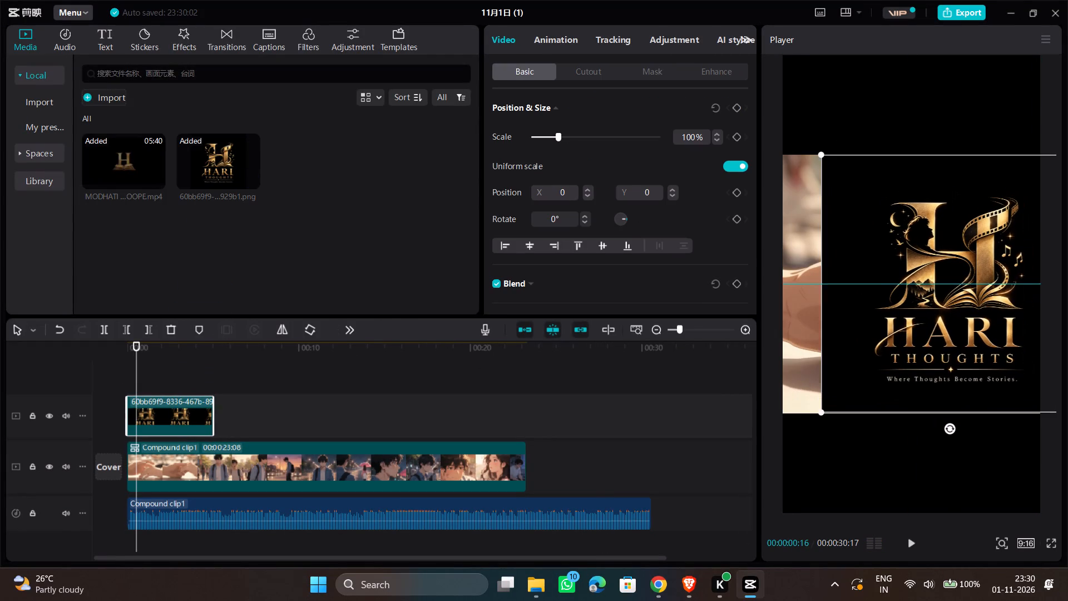
{"action": "left_click_drag", "start_coordinate": [847, 379], "coordinate": [845, 380]}
{"action": "left_click", "coordinate": [820, 405]}
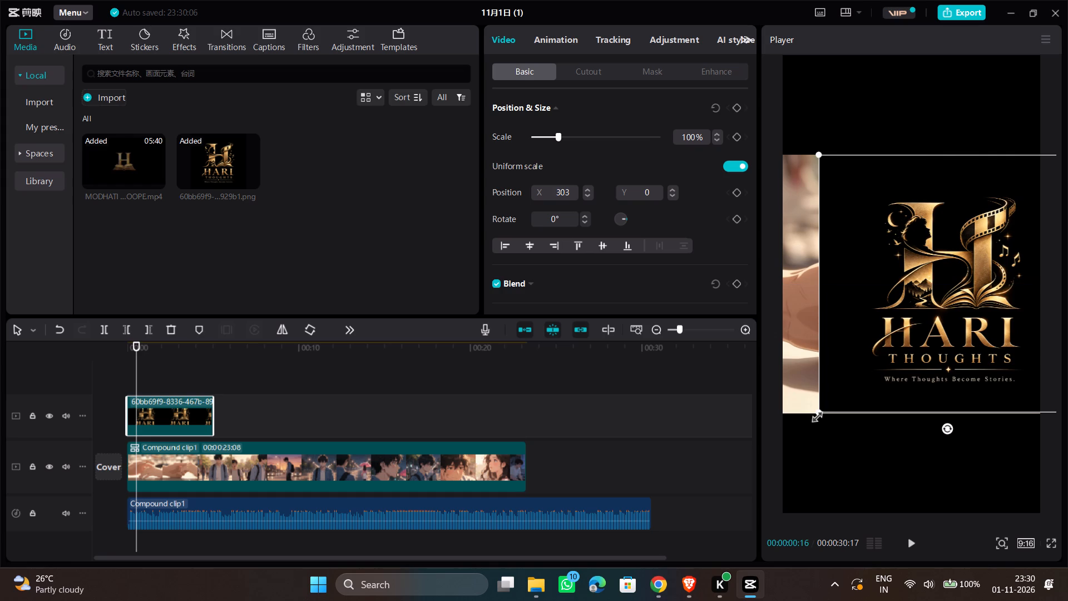
{"action": "left_click_drag", "start_coordinate": [815, 415], "coordinate": [967, 272]}
{"action": "left_click_drag", "start_coordinate": [956, 279], "coordinate": [815, 122]}
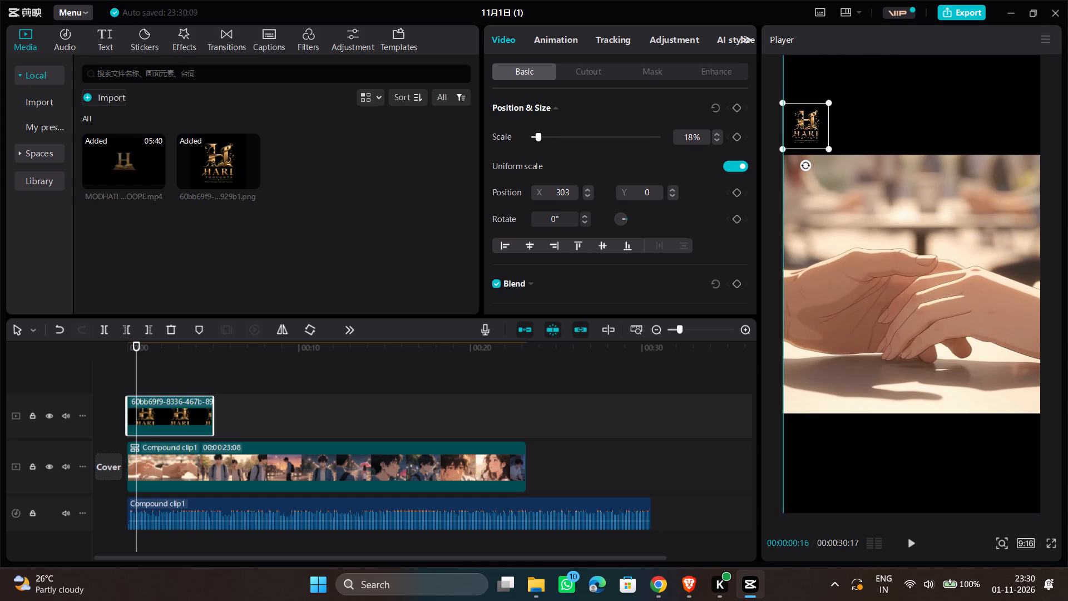
{"action": "left_click_drag", "start_coordinate": [815, 122], "coordinate": [814, 125]}
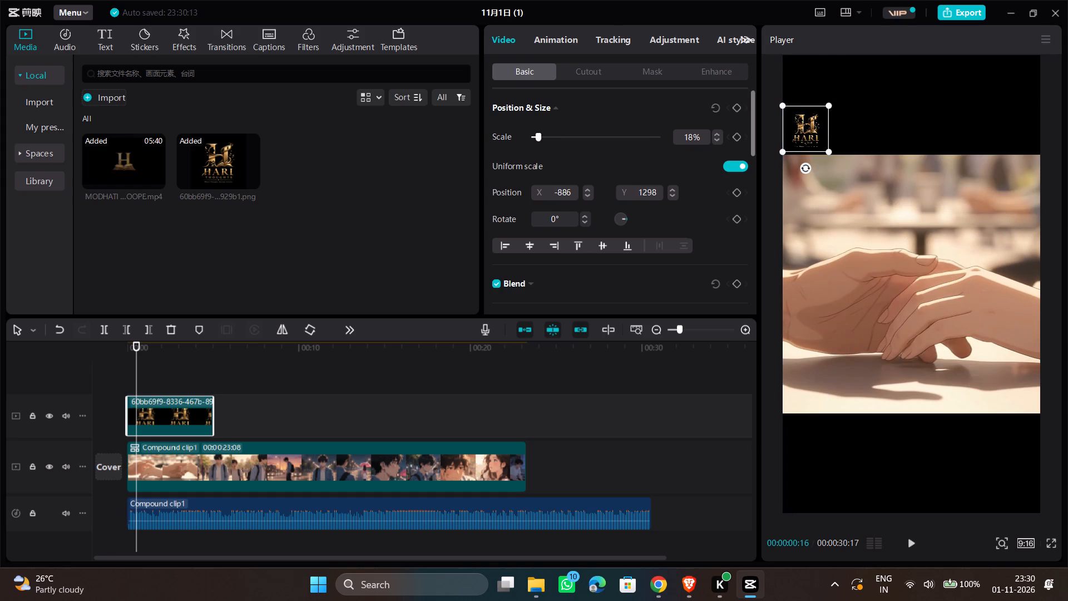
Extend the logo clip to 00:30:17 so it ends together with the audio.
{"action": "left_click", "coordinate": [144, 383]}
{"action": "left_click", "coordinate": [173, 401]}
{"action": "left_click_drag", "start_coordinate": [211, 415], "coordinate": [224, 415]}
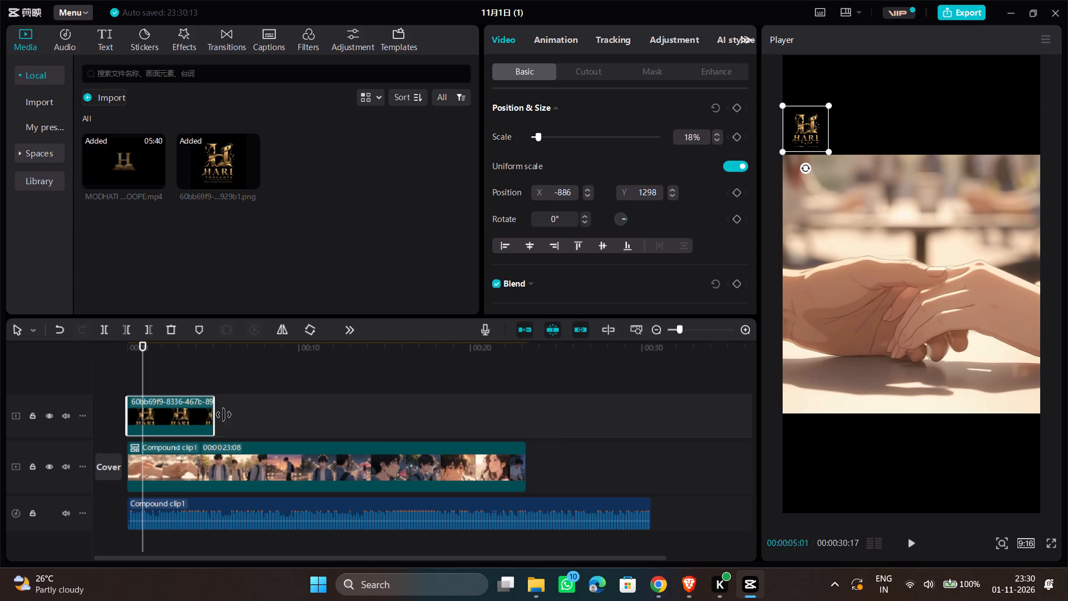
{"action": "left_click_drag", "start_coordinate": [224, 415], "coordinate": [648, 447]}
Add a default text at 00:23:25, just after the video ends, reading "FULL SONG" and "OUT NOW" on two lines.
{"action": "double_click", "coordinate": [519, 377]}
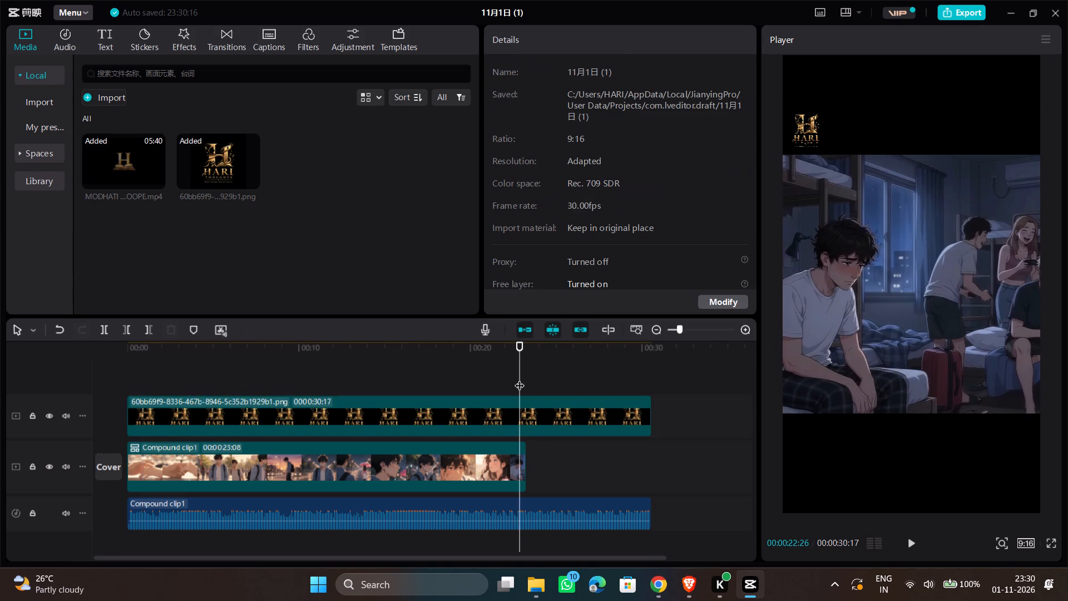
{"action": "key", "text": "space"}
{"action": "key", "text": "space"}
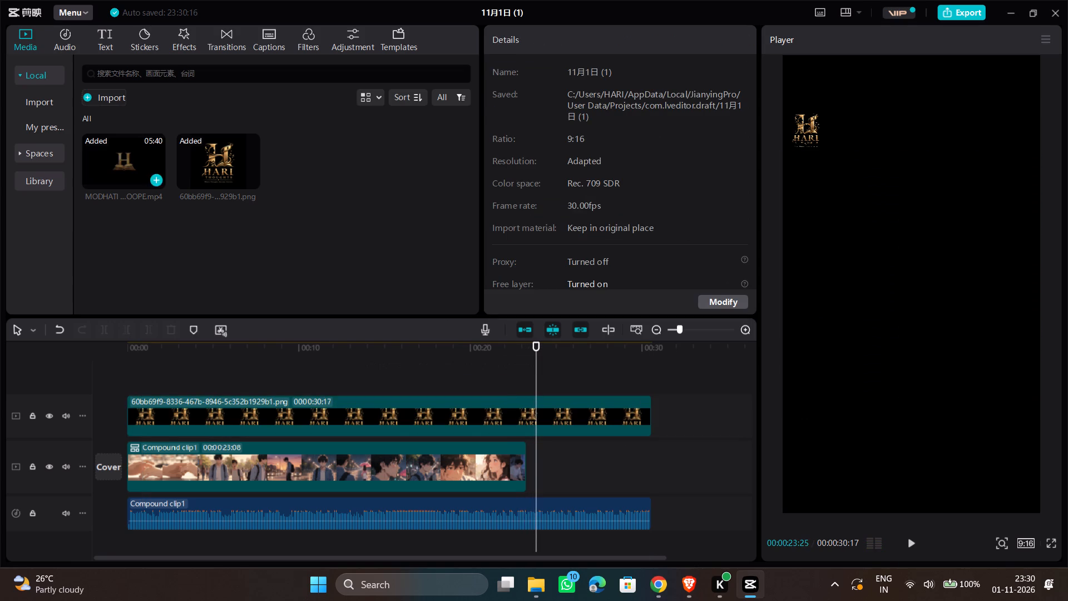
{"action": "left_click", "coordinate": [103, 38]}
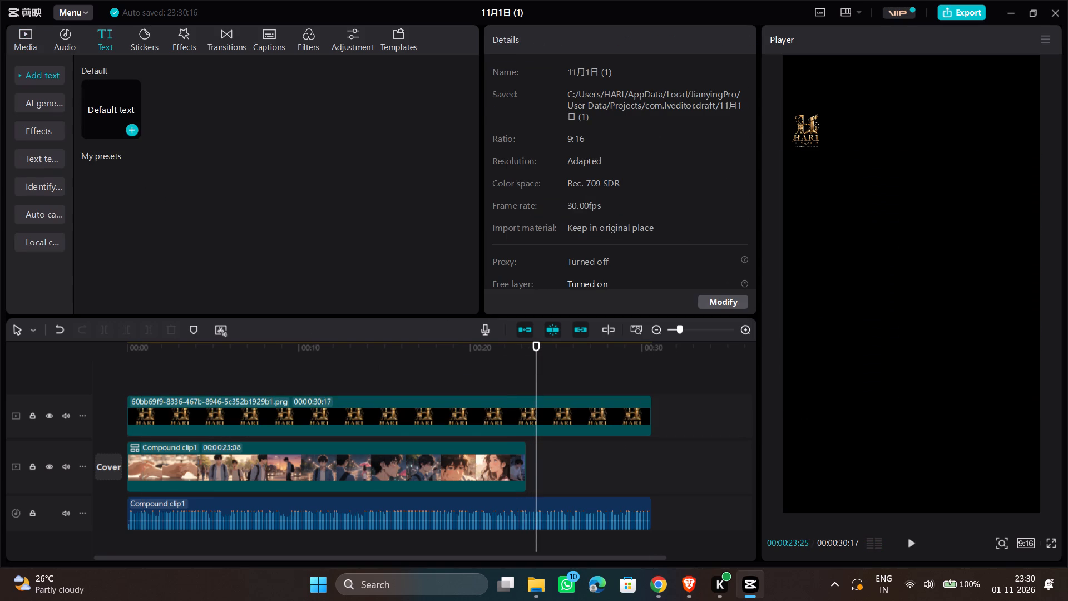
{"action": "left_click", "coordinate": [132, 127]}
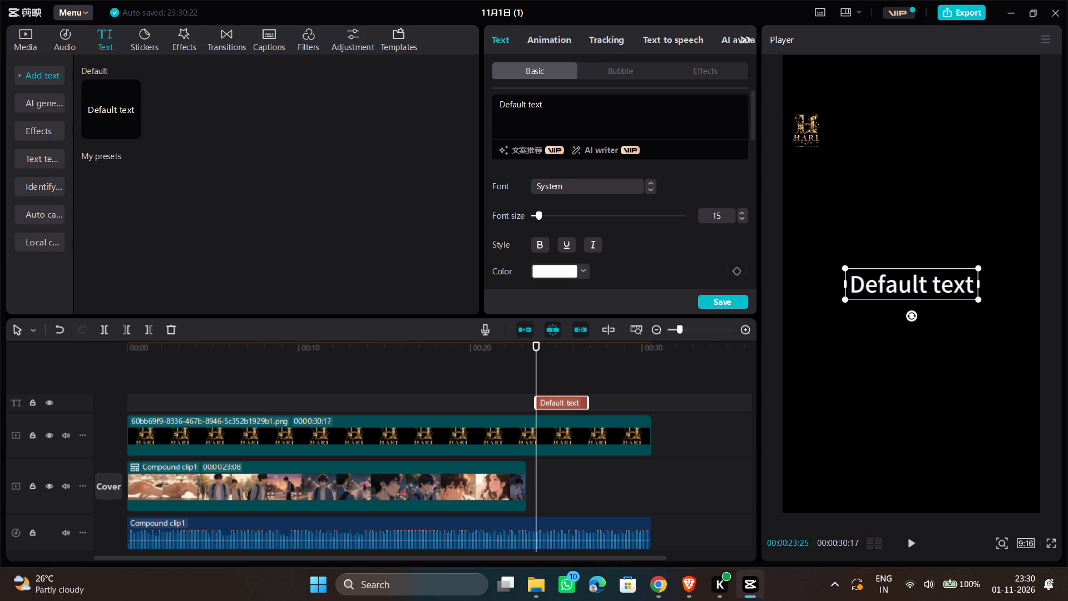
{"action": "left_click_drag", "start_coordinate": [543, 105], "coordinate": [497, 102]}
{"action": "type", "text": "FULL SONG"}
{"action": "key", "text": "space"}
{"action": "key", "text": "BackSpace"}
{"action": "key", "text": "Return"}
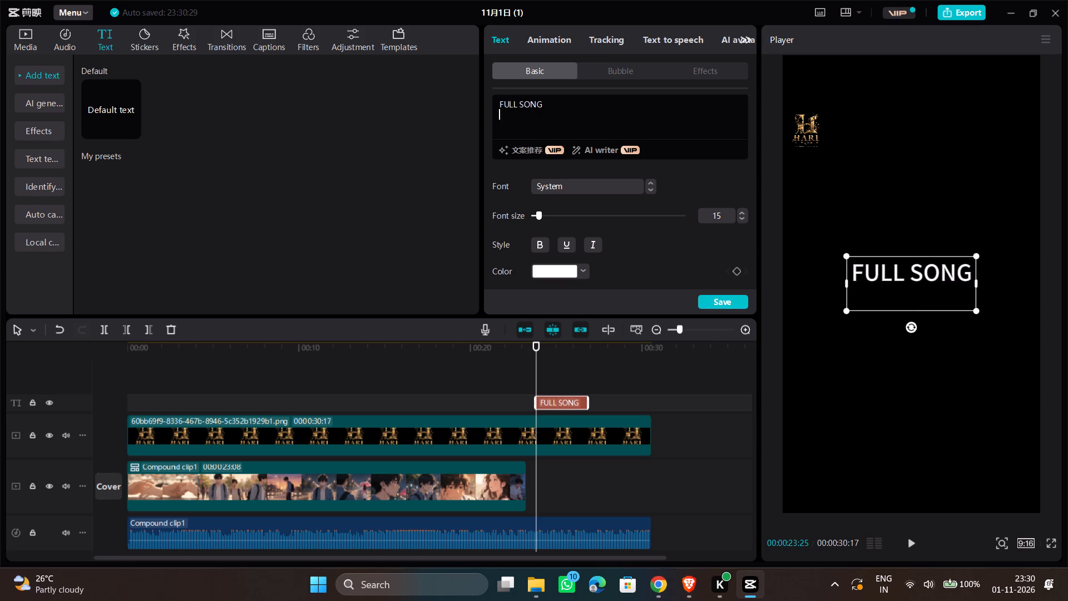
{"action": "type", "text": "OUT NOW"}
Set the title's font to ZY Fervent and its colour to golden yellow FFBF17.
{"action": "left_click", "coordinate": [617, 188]}
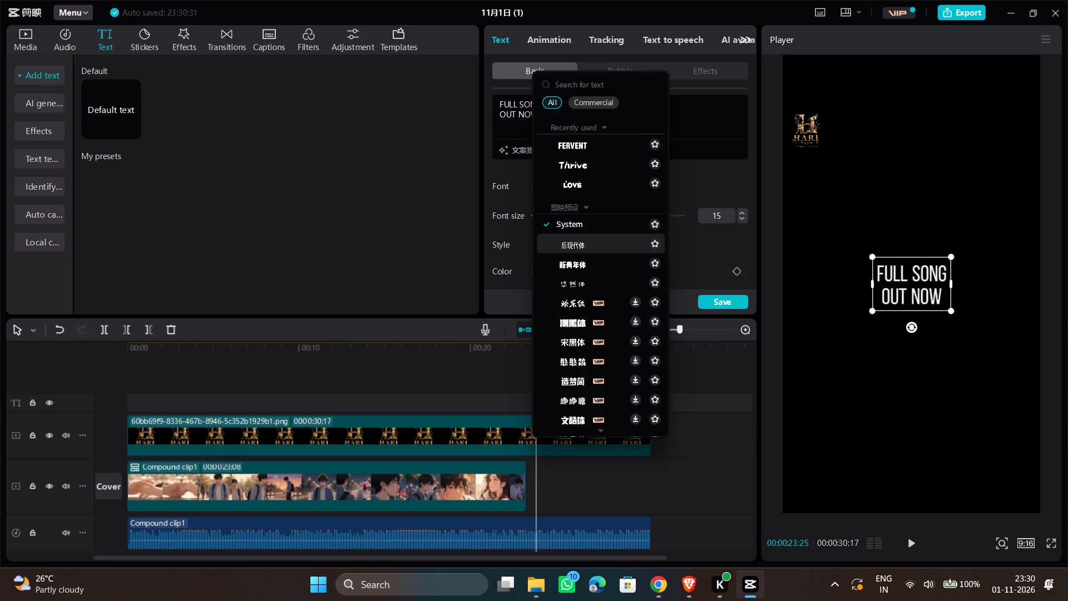
{"action": "left_click", "coordinate": [590, 149]}
{"action": "left_click", "coordinate": [540, 271]}
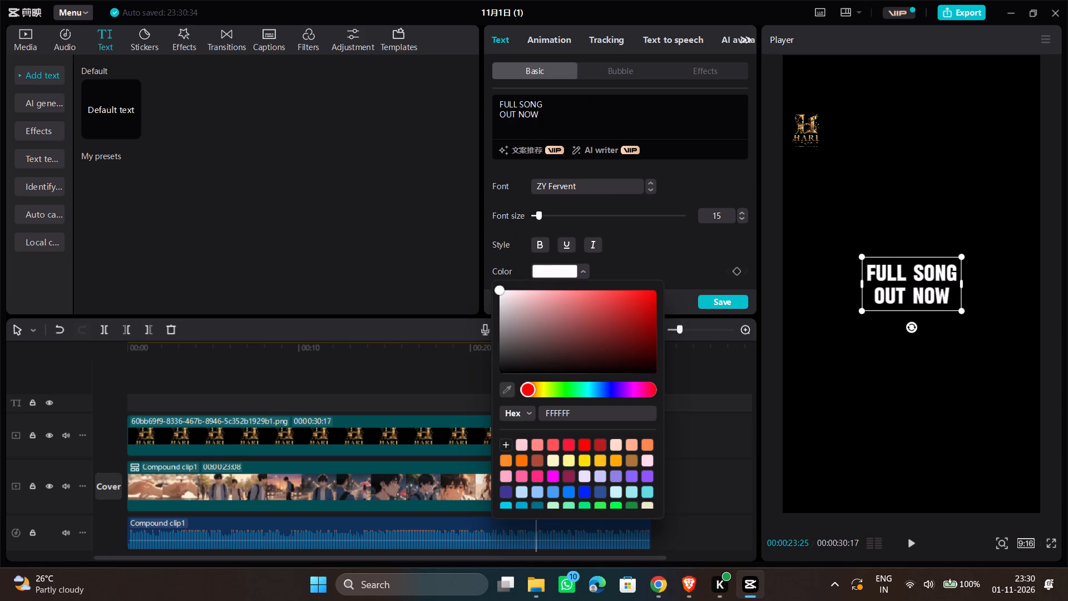
{"action": "left_click", "coordinate": [601, 457]}
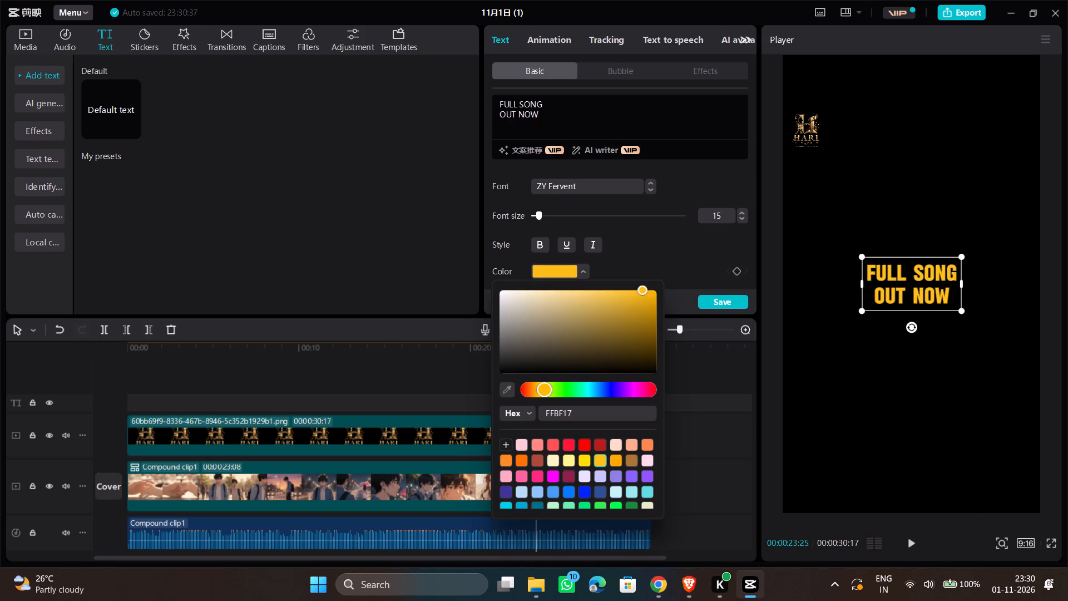
{"action": "left_click", "coordinate": [479, 116]}
Apply a free letter-by-letter In animation to the title and set its duration to 3.0 s.
{"action": "left_click", "coordinate": [555, 36]}
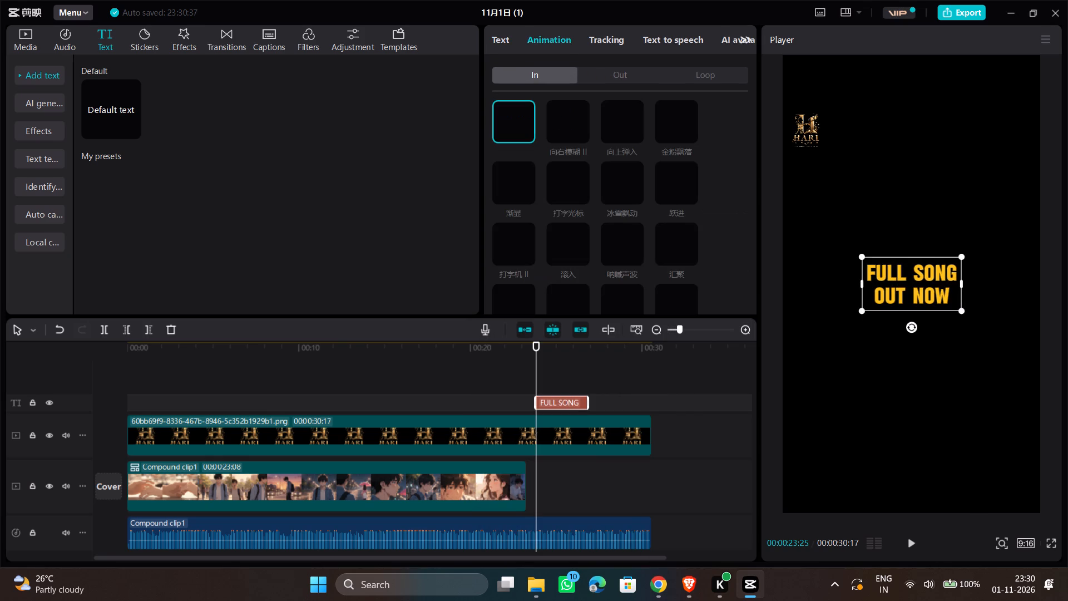
{"action": "scroll", "coordinate": [522, 186], "scroll_direction": "down", "scroll_amount": 7}
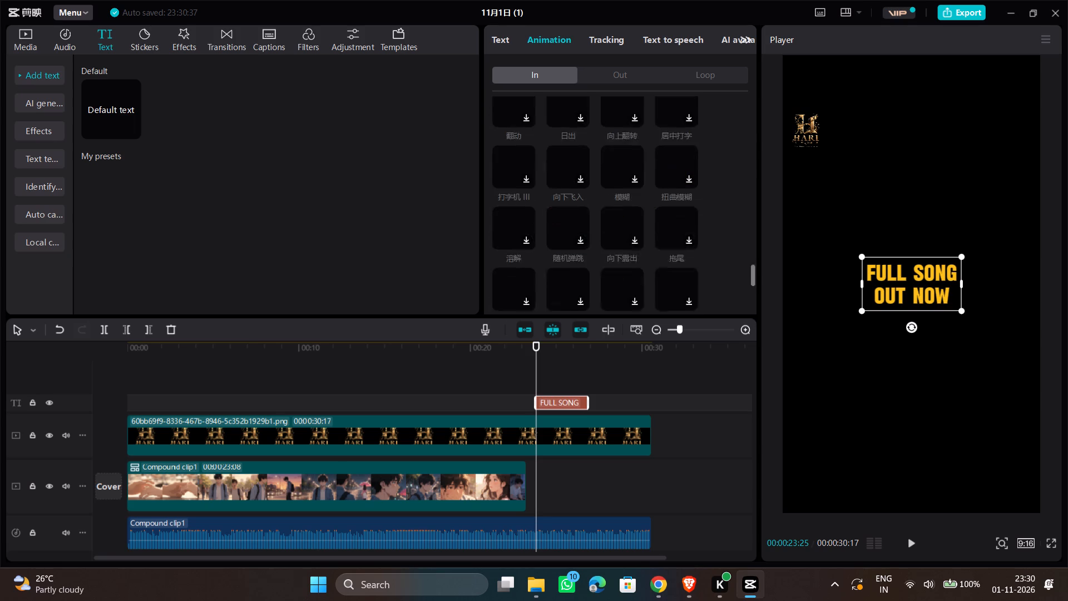
{"action": "scroll", "coordinate": [554, 209], "scroll_direction": "up", "scroll_amount": 2}
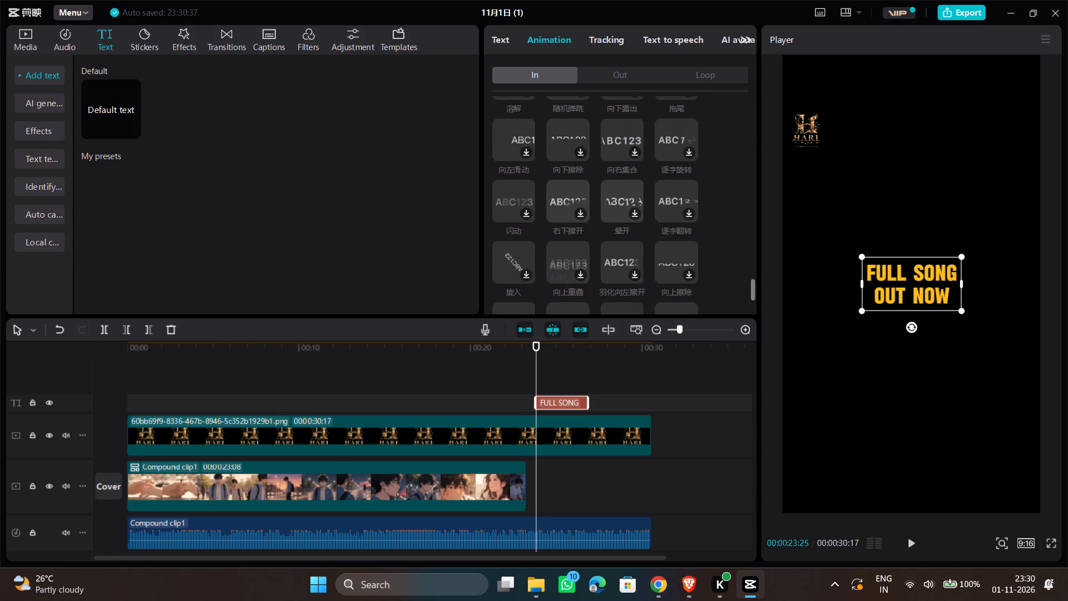
{"action": "scroll", "coordinate": [511, 165], "scroll_direction": "up", "scroll_amount": 2}
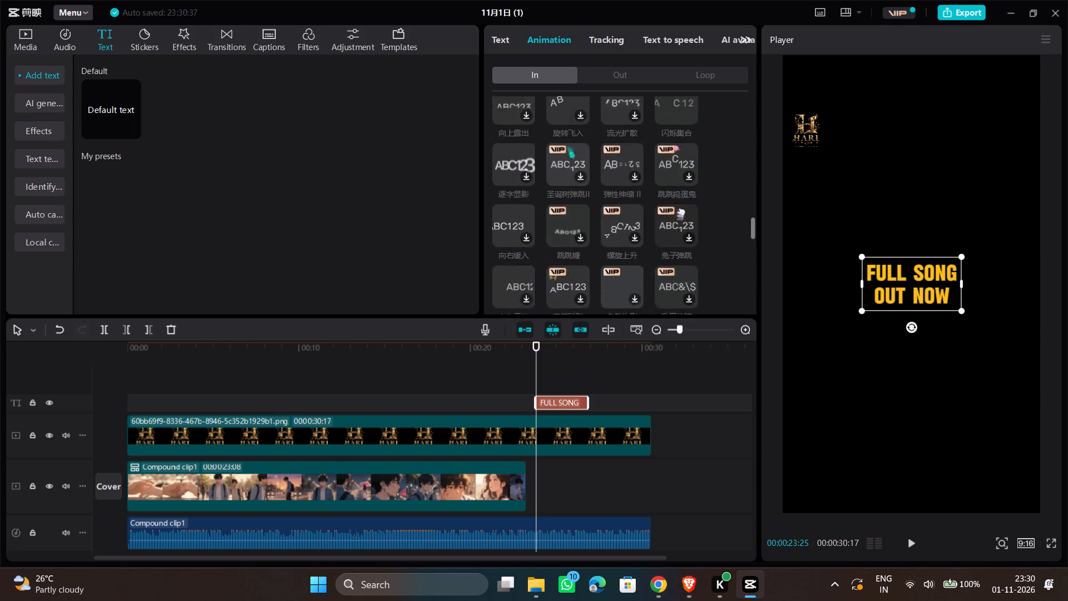
{"action": "scroll", "coordinate": [520, 175], "scroll_direction": "up", "scroll_amount": 1}
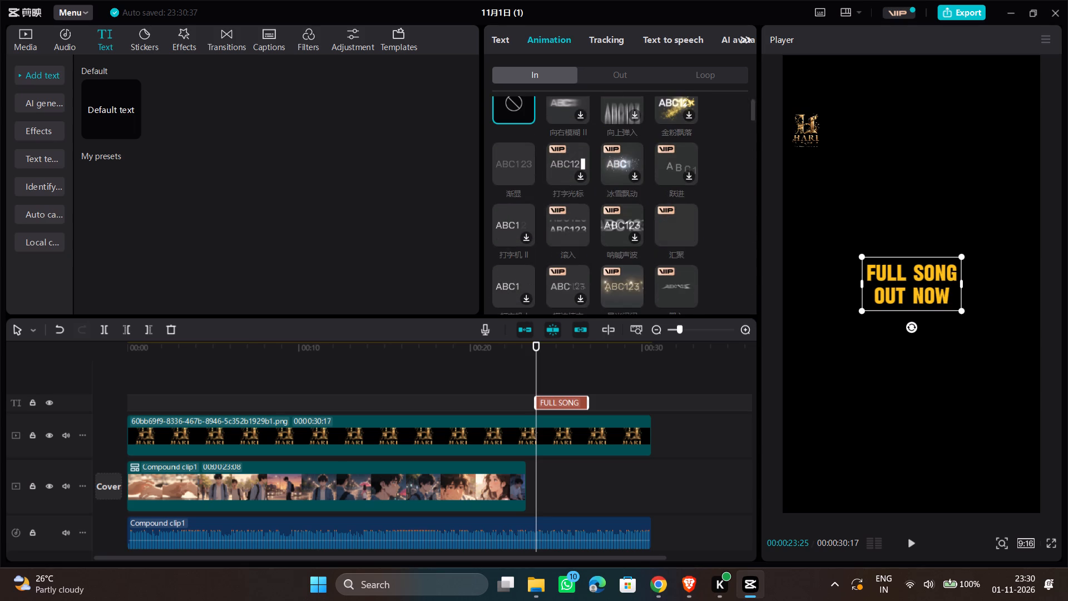
{"action": "scroll", "coordinate": [690, 177], "scroll_direction": "down", "scroll_amount": 3}
{"action": "scroll", "coordinate": [609, 195], "scroll_direction": "down", "scroll_amount": 1}
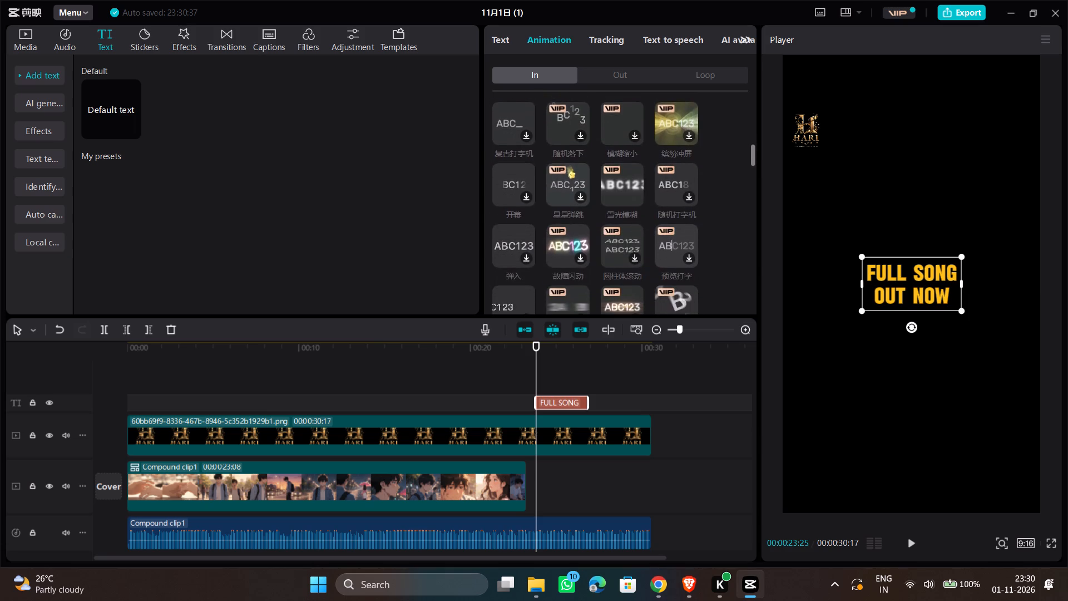
{"action": "scroll", "coordinate": [607, 196], "scroll_direction": "down", "scroll_amount": 2}
{"action": "left_click", "coordinate": [509, 255]}
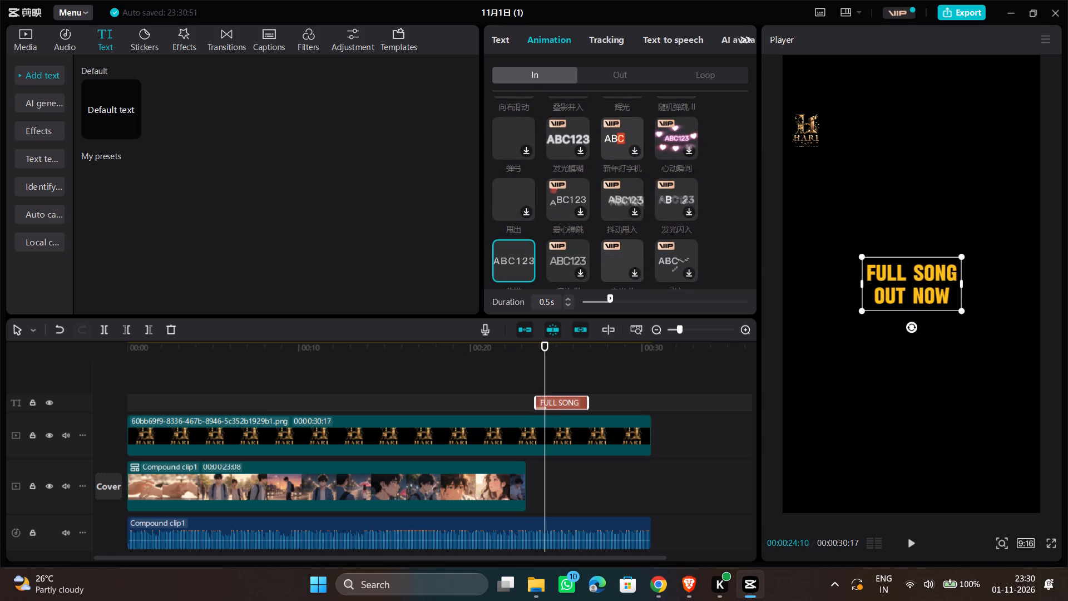
{"action": "left_click_drag", "start_coordinate": [611, 299], "coordinate": [699, 293]}
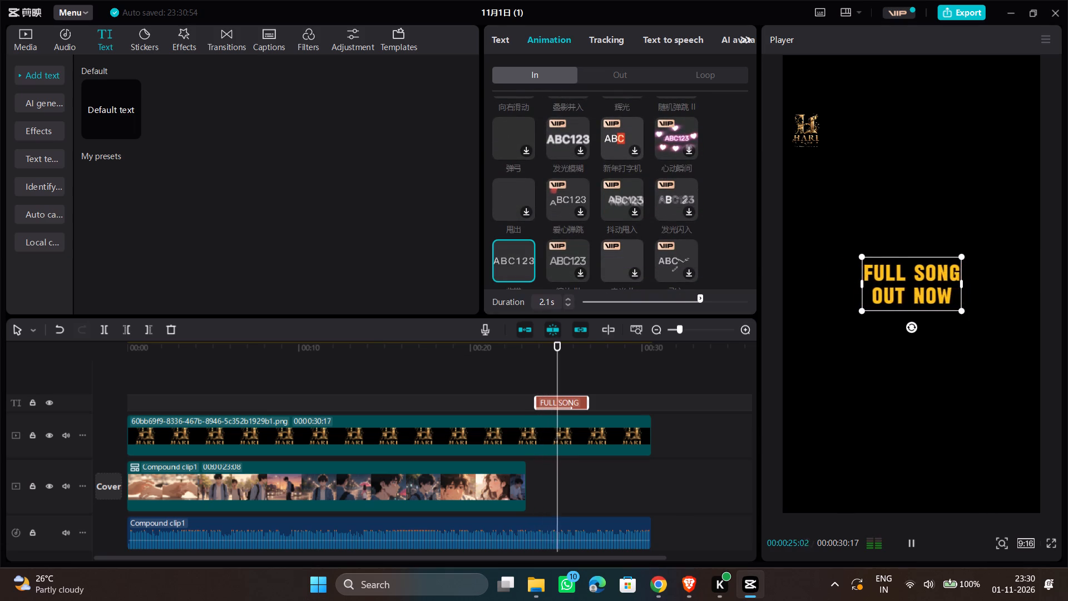
{"action": "left_click_drag", "start_coordinate": [699, 302], "coordinate": [750, 311]}
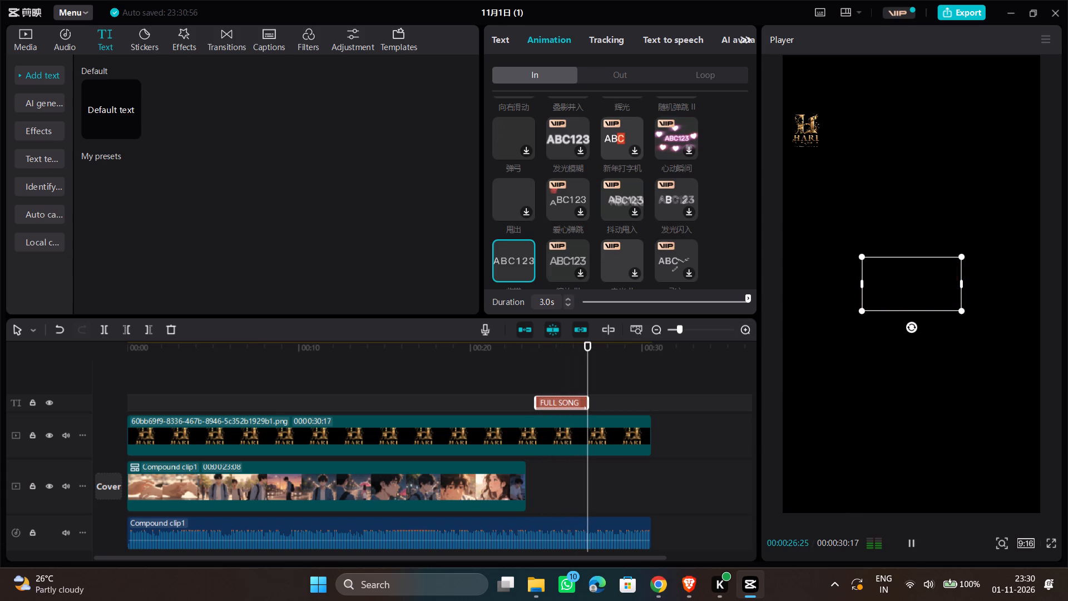
Extend the title's end to about 00:27:05 and give it the 渐隐 Out animation.
{"action": "left_click", "coordinate": [590, 402]}
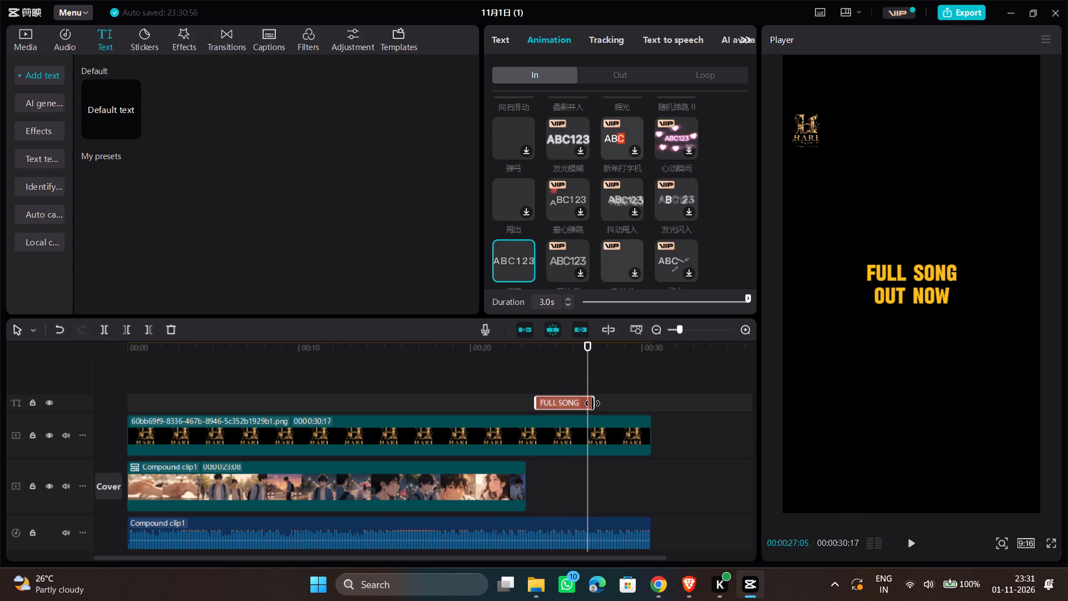
{"action": "left_click", "coordinate": [616, 72]}
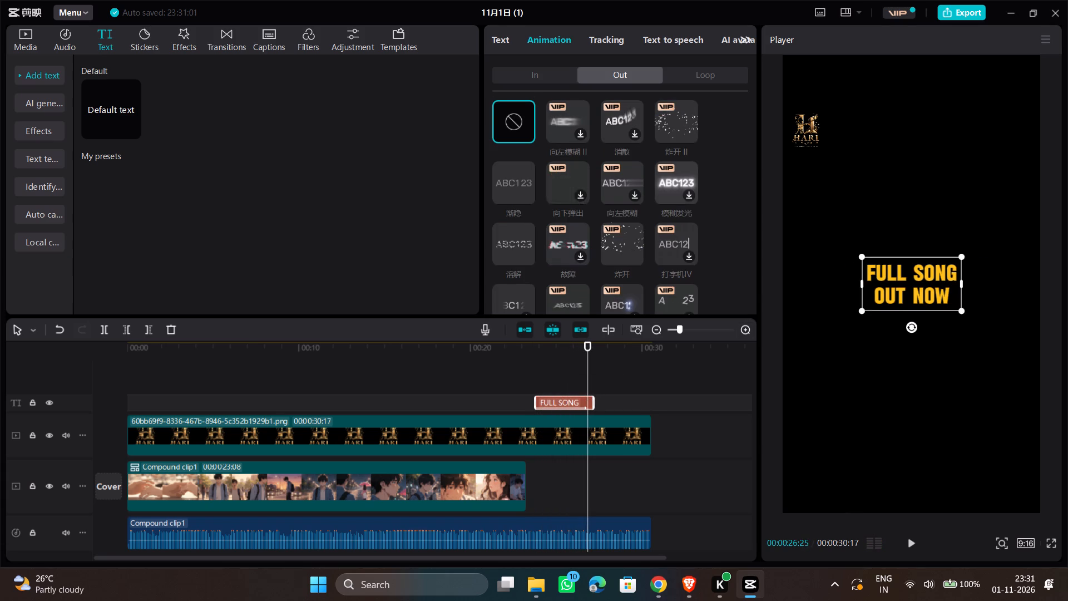
{"action": "left_click", "coordinate": [524, 181]}
{"action": "left_click", "coordinate": [588, 378]}
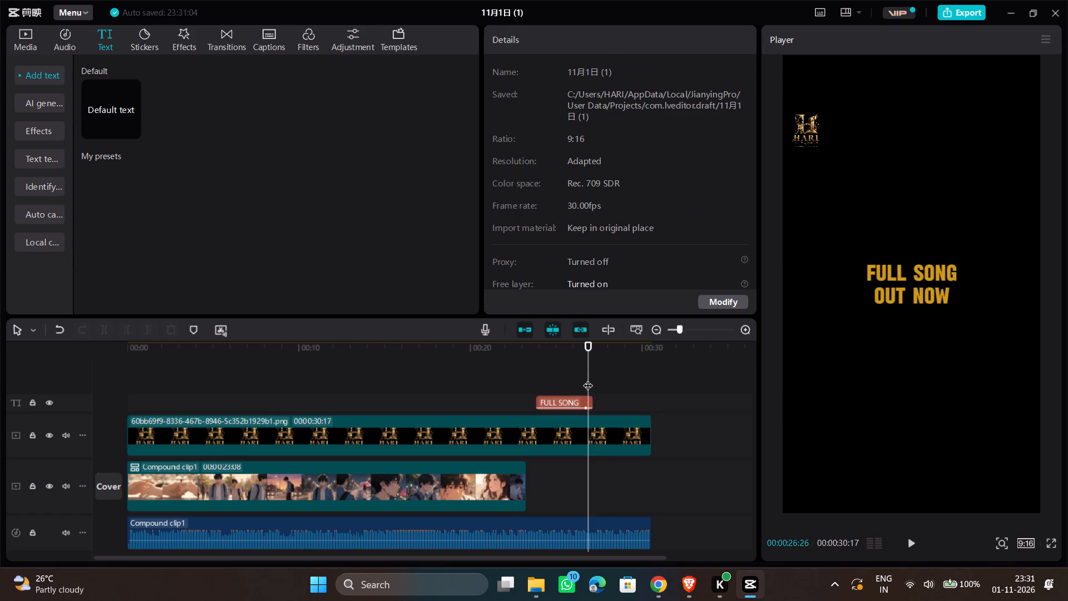
Copy the FULL SONG title to 00:27:21 and trim the copy to end at 00:30:17 with the audio.
{"action": "left_click", "coordinate": [604, 386]}
{"action": "left_click", "coordinate": [603, 386]}
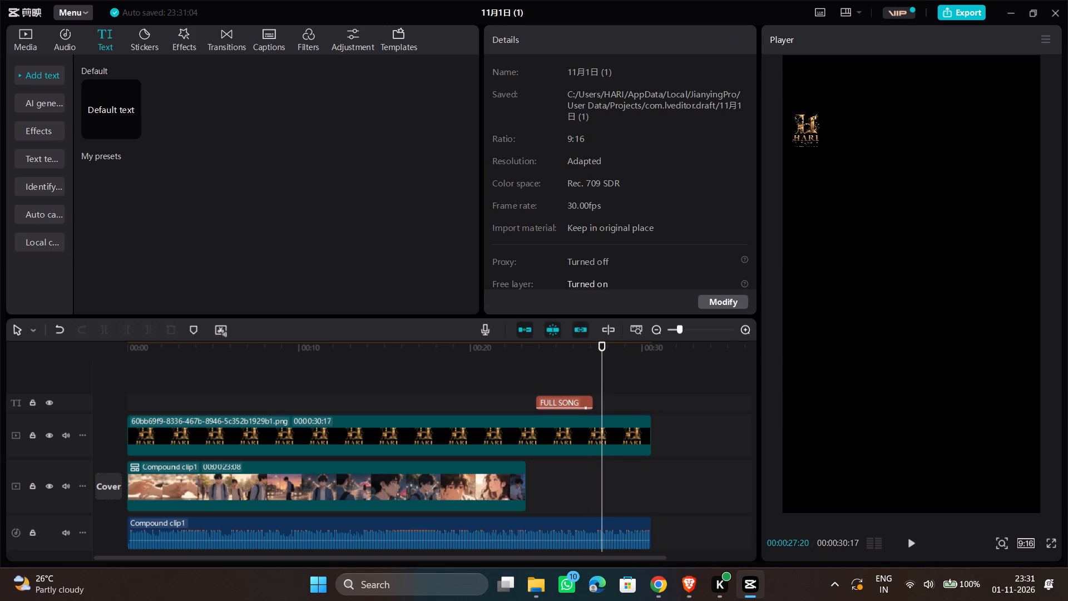
{"action": "left_click", "coordinate": [601, 377]}
{"action": "left_click", "coordinate": [583, 400]}
{"action": "key", "text": "ctrl+c"}
{"action": "key", "text": "ctrl+v"}
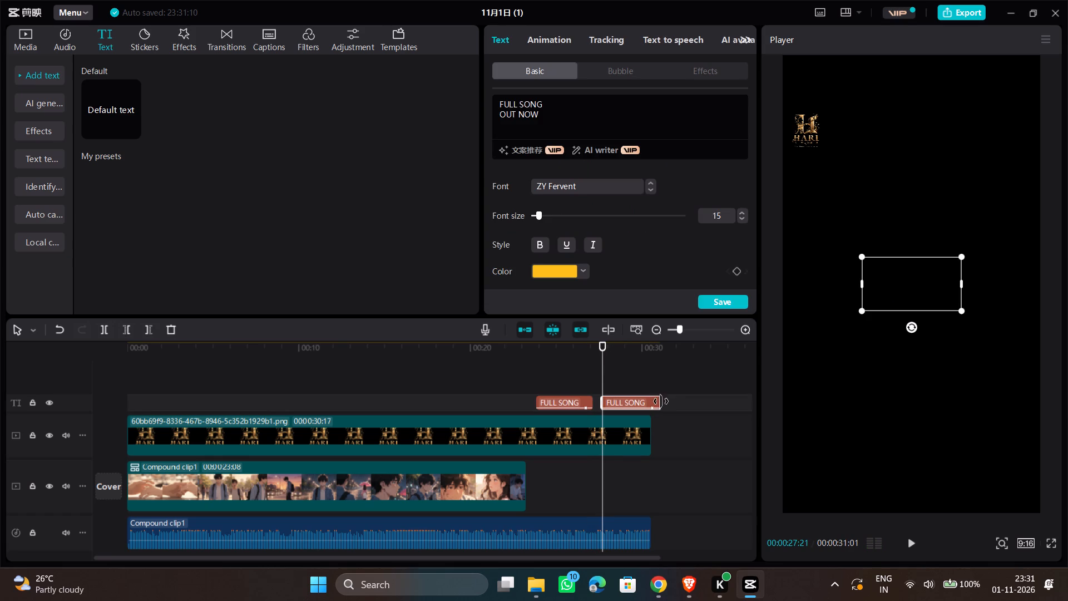
{"action": "left_click_drag", "start_coordinate": [661, 402], "coordinate": [651, 402]}
Replace the text of the copied closing title with HARI.
{"action": "left_click_drag", "start_coordinate": [555, 124], "coordinate": [490, 92]}
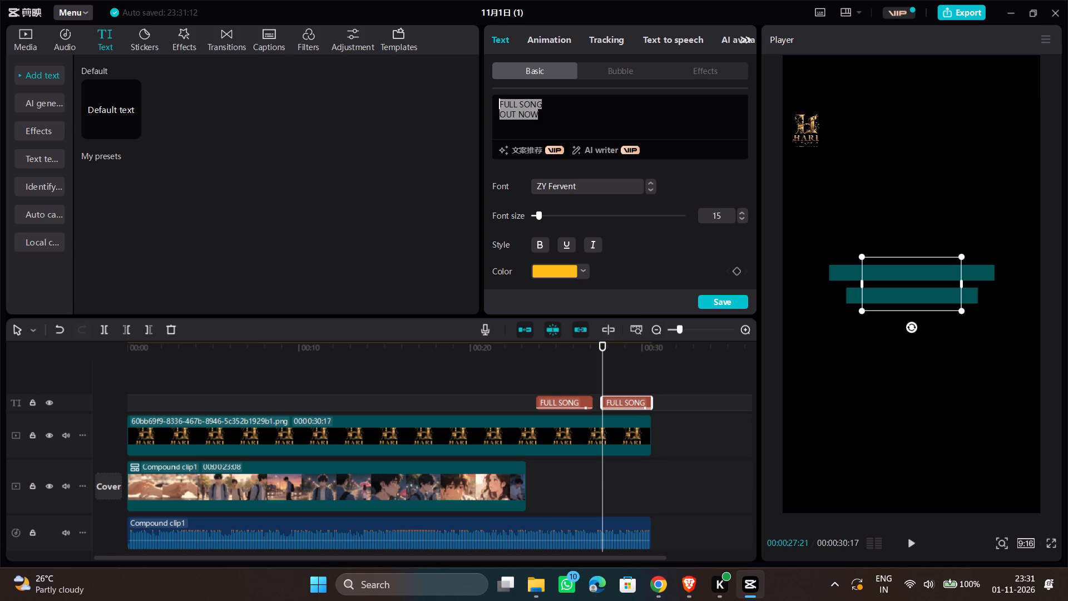
{"action": "key", "text": "BackSpace"}
{"action": "type", "text": "HARI"}
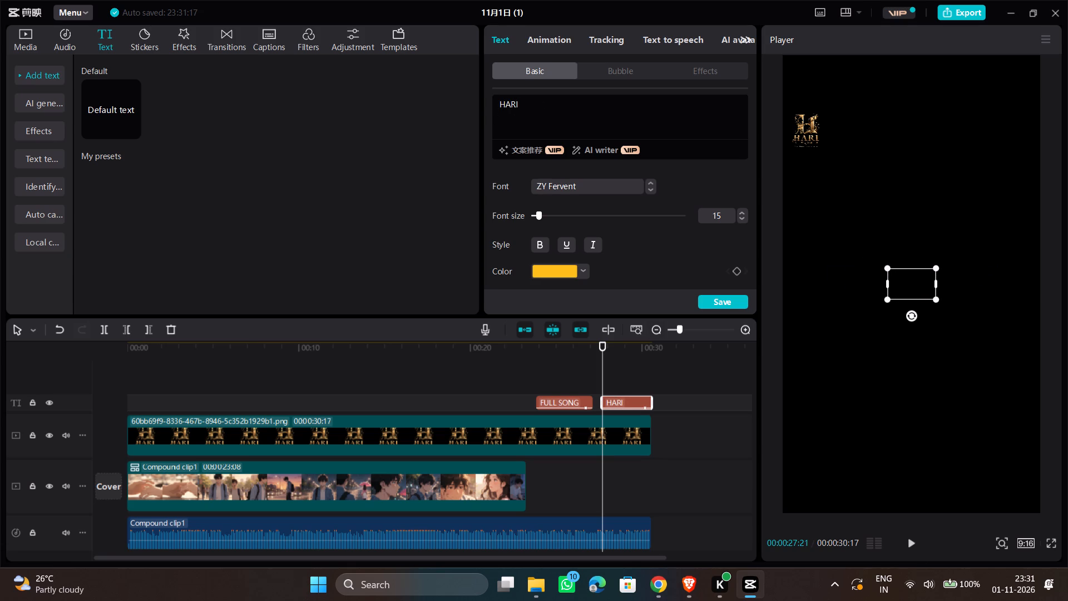
Duplicate the HARI title onto a track above, align it with the original, and change its text to EDIT BY.
{"action": "left_click_drag", "start_coordinate": [606, 382], "coordinate": [628, 385]}
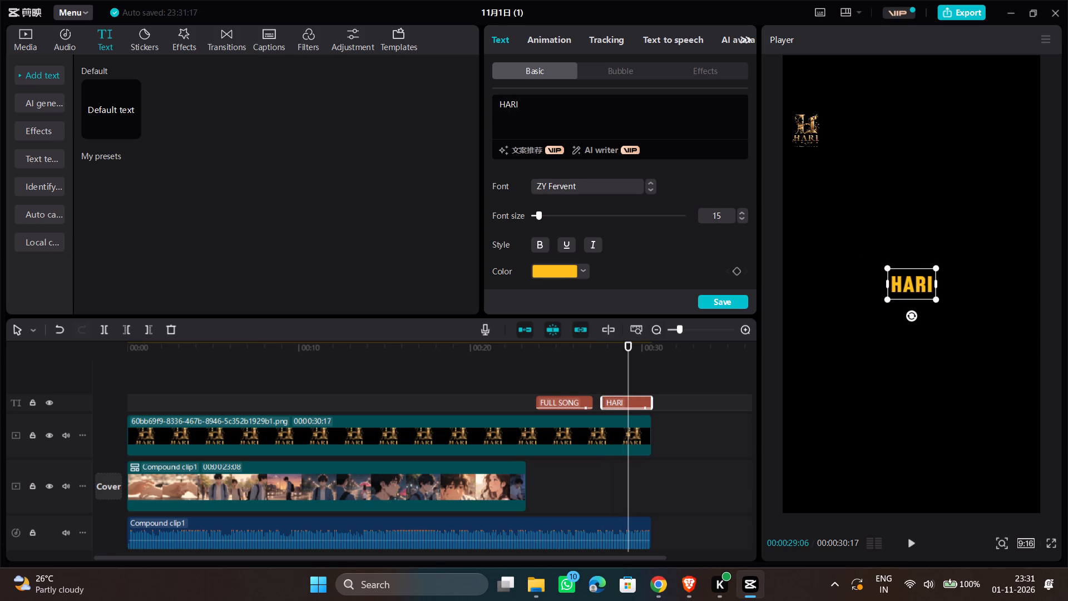
{"action": "key", "text": "ctrl+c"}
{"action": "key", "text": "ctrl+v"}
{"action": "left_click_drag", "start_coordinate": [644, 400], "coordinate": [632, 399]}
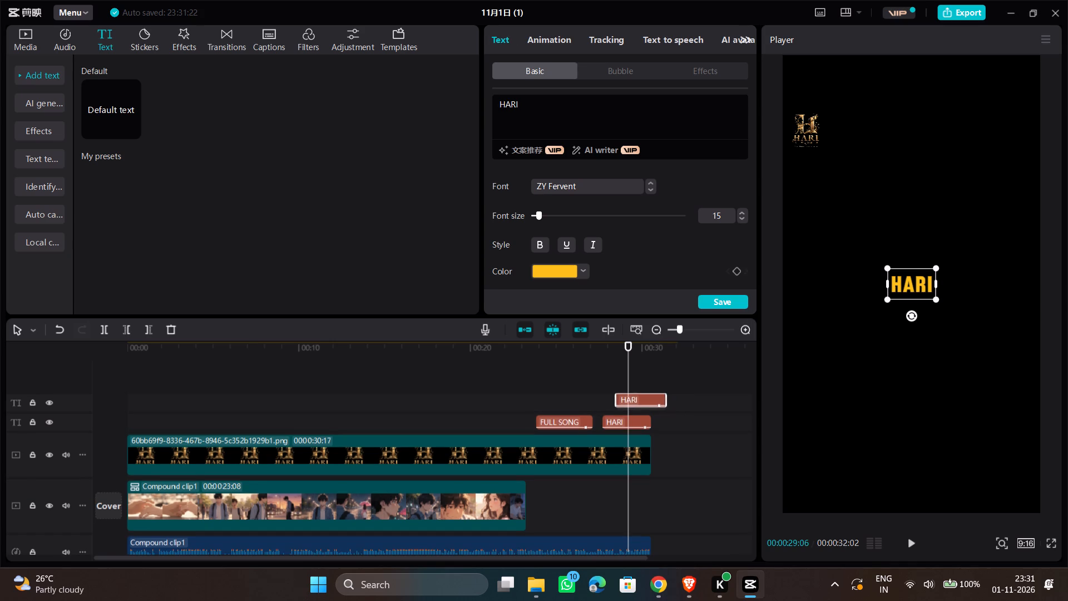
{"action": "left_click_drag", "start_coordinate": [632, 399], "coordinate": [617, 399]}
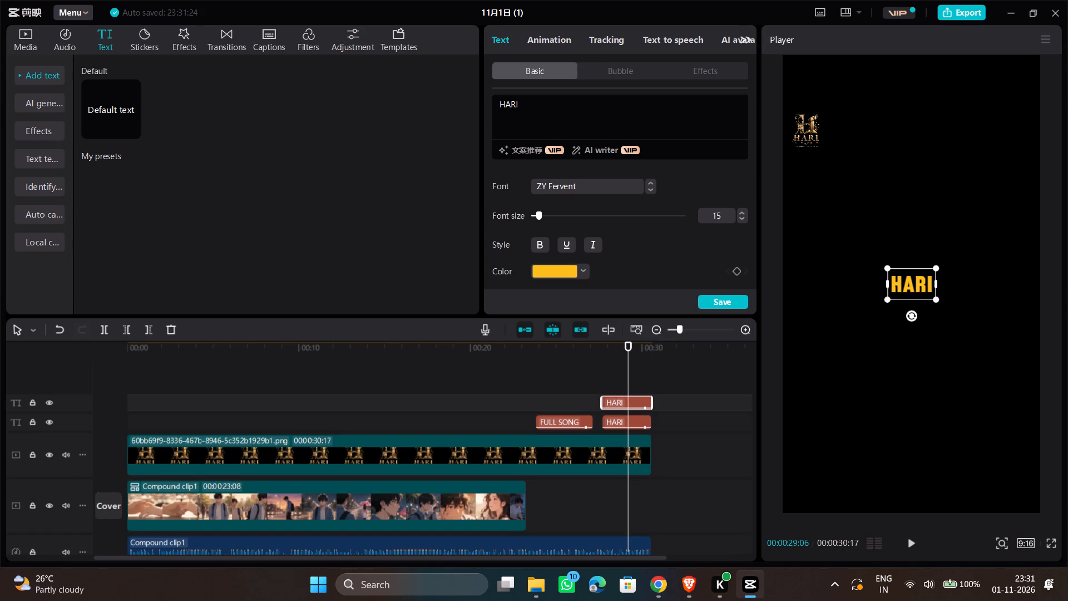
{"action": "left_click_drag", "start_coordinate": [518, 99], "coordinate": [496, 100]}
{"action": "key", "text": "BackSpace"}
{"action": "type", "text": "EDIT BY"}
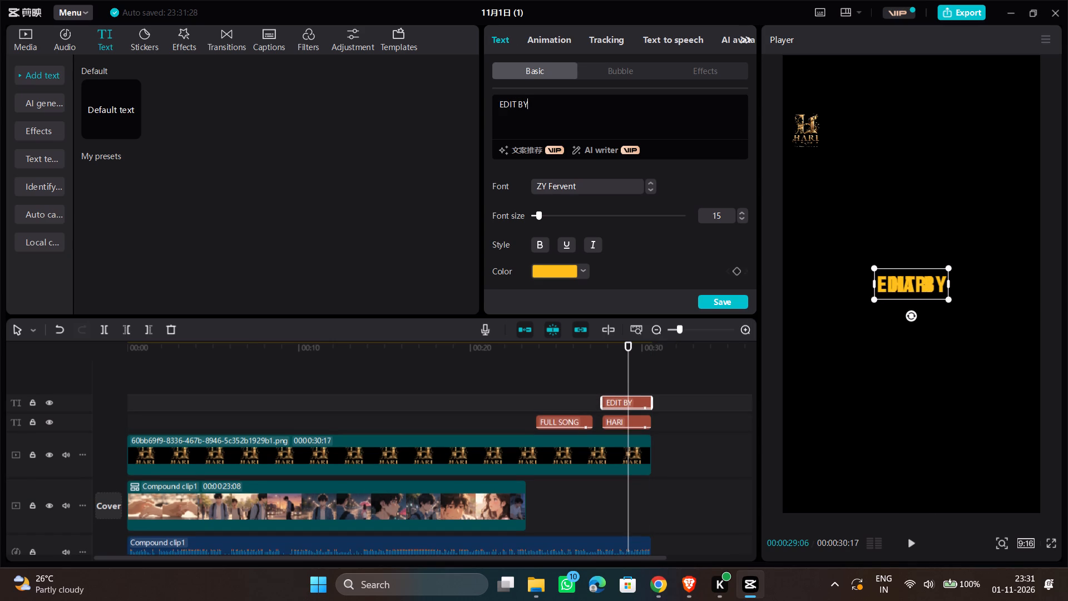
Set the EDIT BY title's font to Thrive, shrink it narrower than HARI and place it just above that word.
{"action": "left_click_drag", "start_coordinate": [875, 296], "coordinate": [881, 297]}
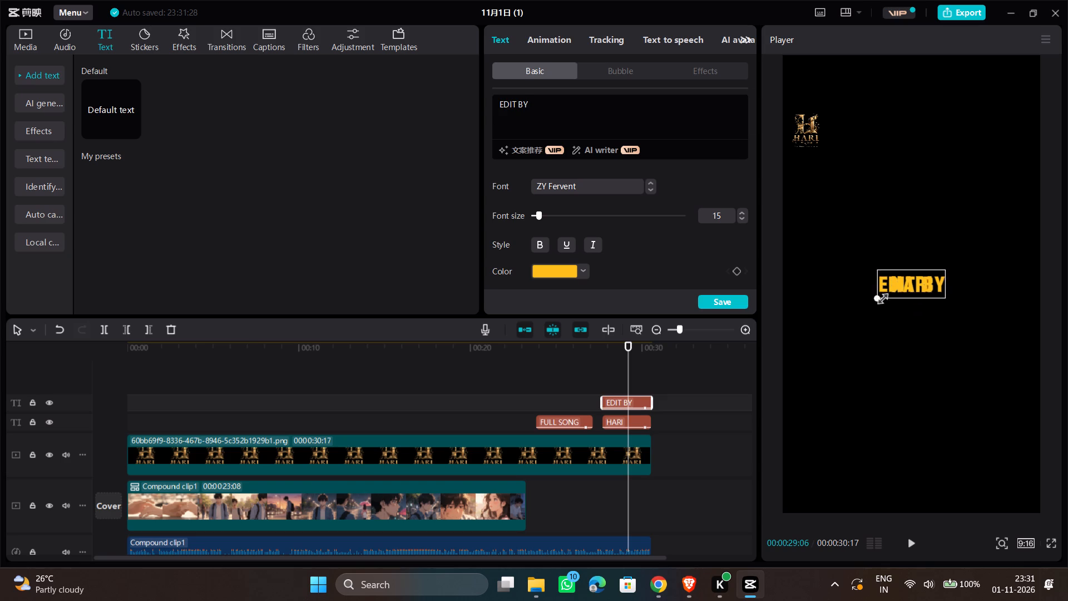
{"action": "left_click_drag", "start_coordinate": [881, 297], "coordinate": [897, 295]}
{"action": "left_click_drag", "start_coordinate": [911, 280], "coordinate": [911, 264]}
{"action": "left_click", "coordinate": [596, 184]}
{"action": "scroll", "coordinate": [589, 160], "scroll_direction": "up", "scroll_amount": 12}
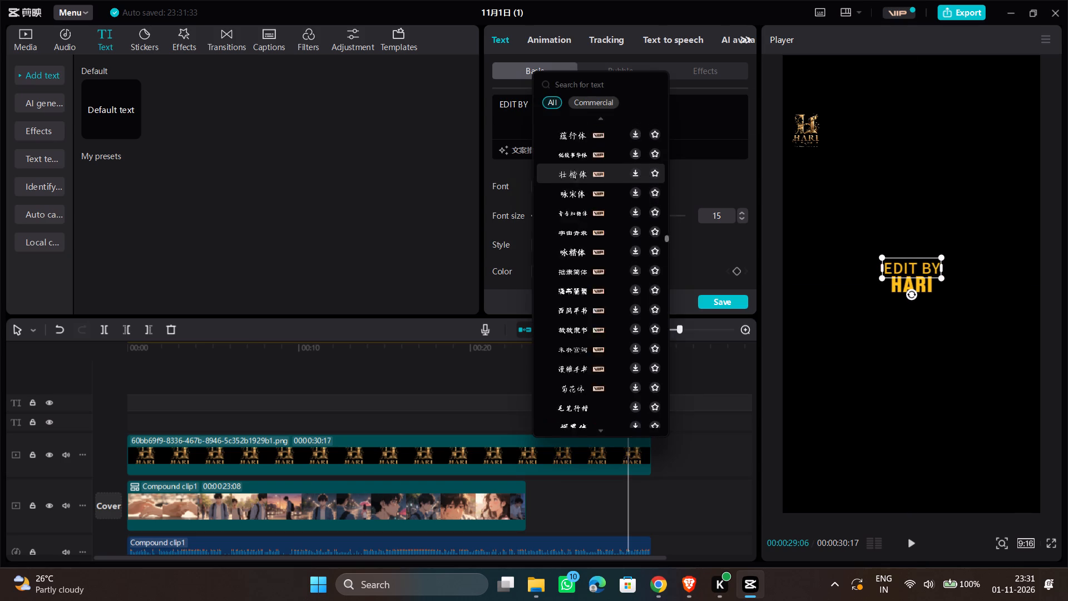
{"action": "scroll", "coordinate": [589, 181], "scroll_direction": "up", "scroll_amount": 16}
{"action": "left_click", "coordinate": [587, 169]}
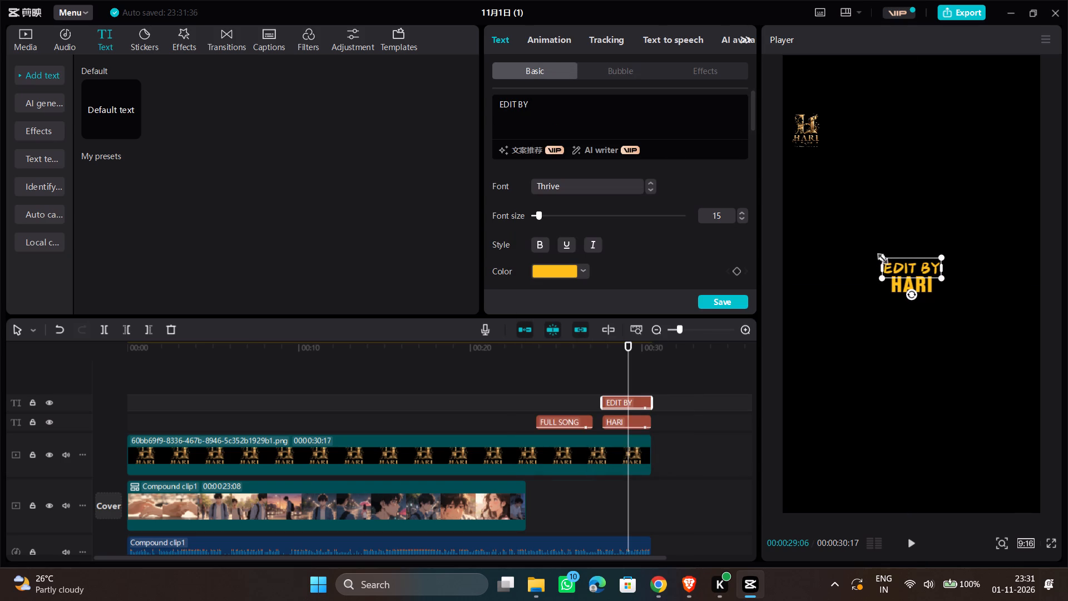
{"action": "left_click_drag", "start_coordinate": [879, 257], "coordinate": [895, 260]}
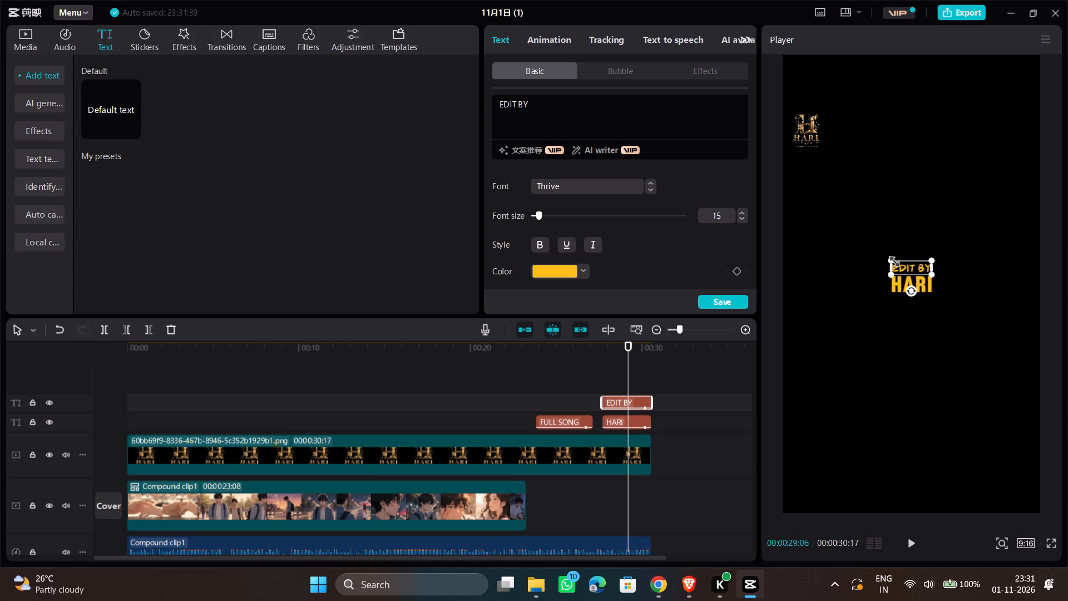
Set the EDIT BY title's colour to white FFFFFF.
{"action": "left_click", "coordinate": [546, 271]}
{"action": "left_click_drag", "start_coordinate": [537, 314], "coordinate": [472, 270]}
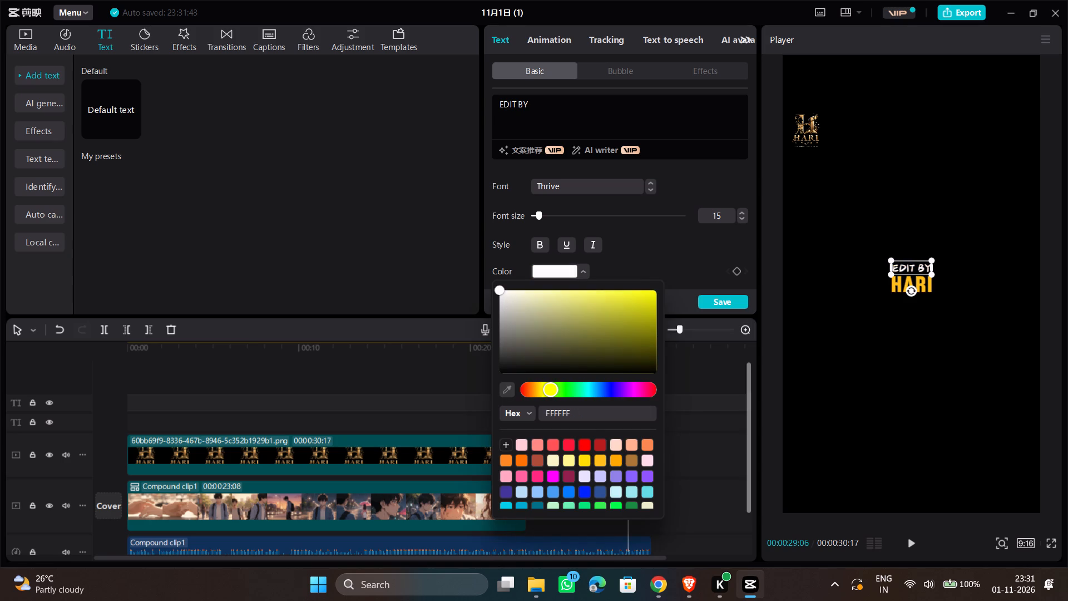
{"action": "left_click", "coordinate": [835, 363]}
Extend the FULL SONG title's start back to the end of the video clip at 00:23:08 and play the closing section.
{"action": "left_click", "coordinate": [599, 376]}
{"action": "key", "text": "space"}
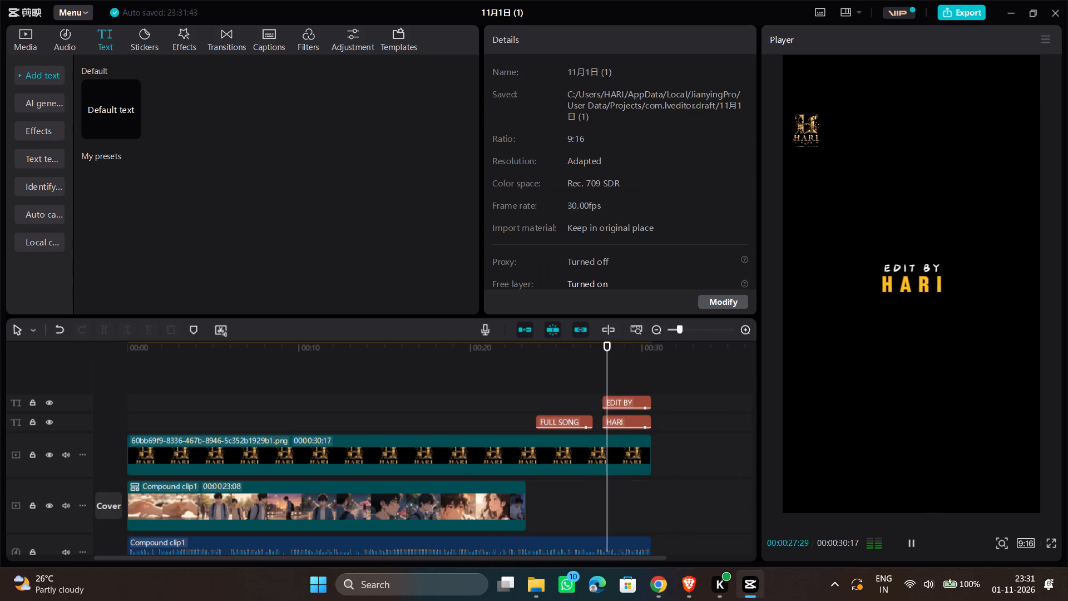
{"action": "left_click", "coordinate": [522, 368]}
{"action": "key", "text": "space"}
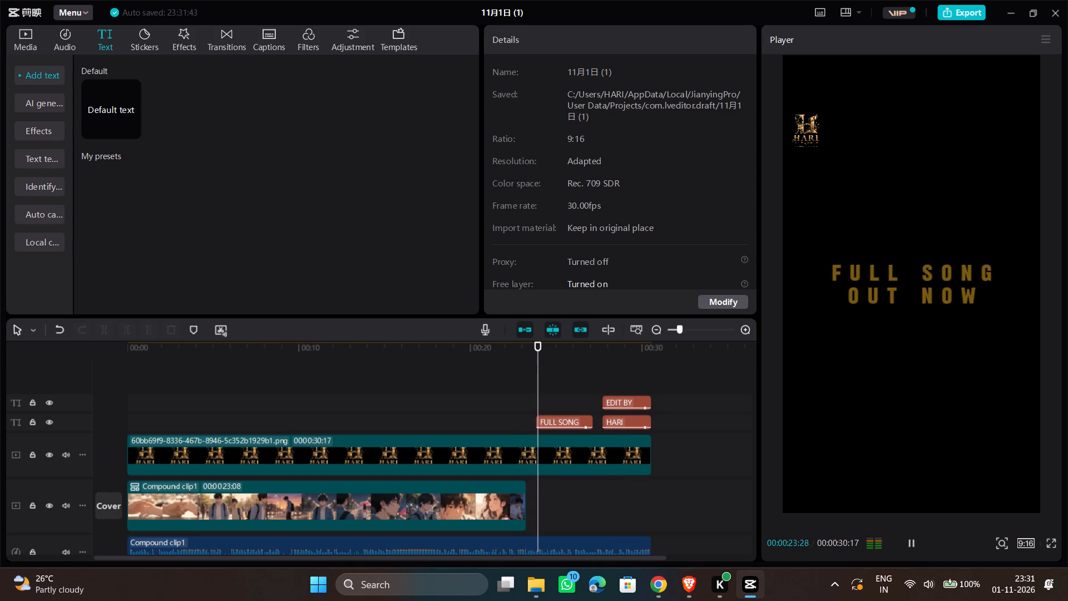
{"action": "left_click", "coordinate": [510, 354]}
{"action": "key", "text": "space"}
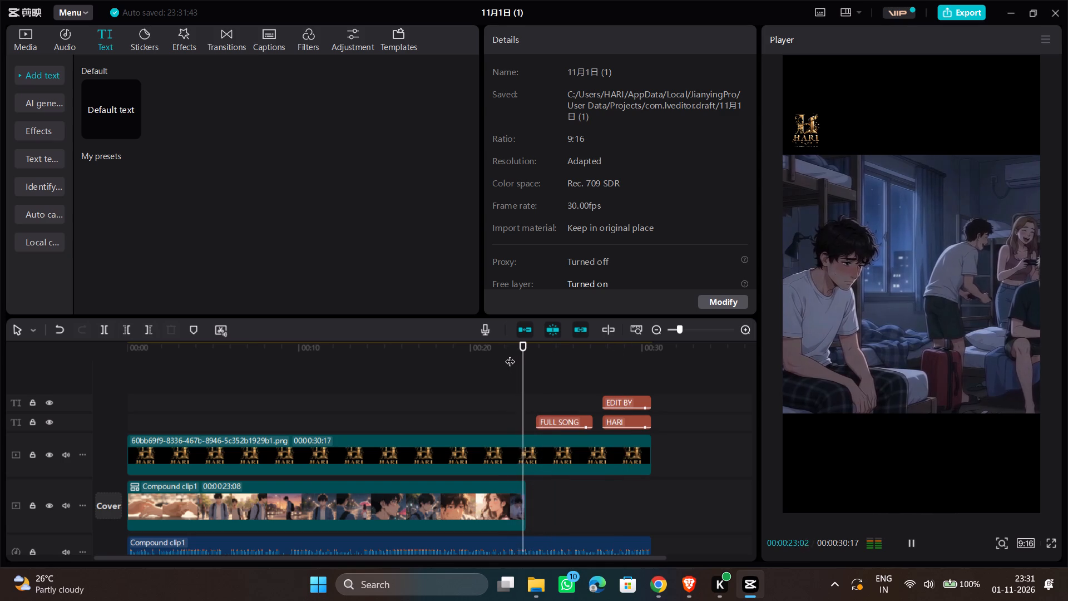
{"action": "key", "text": "space"}
{"action": "left_click", "coordinate": [558, 419]}
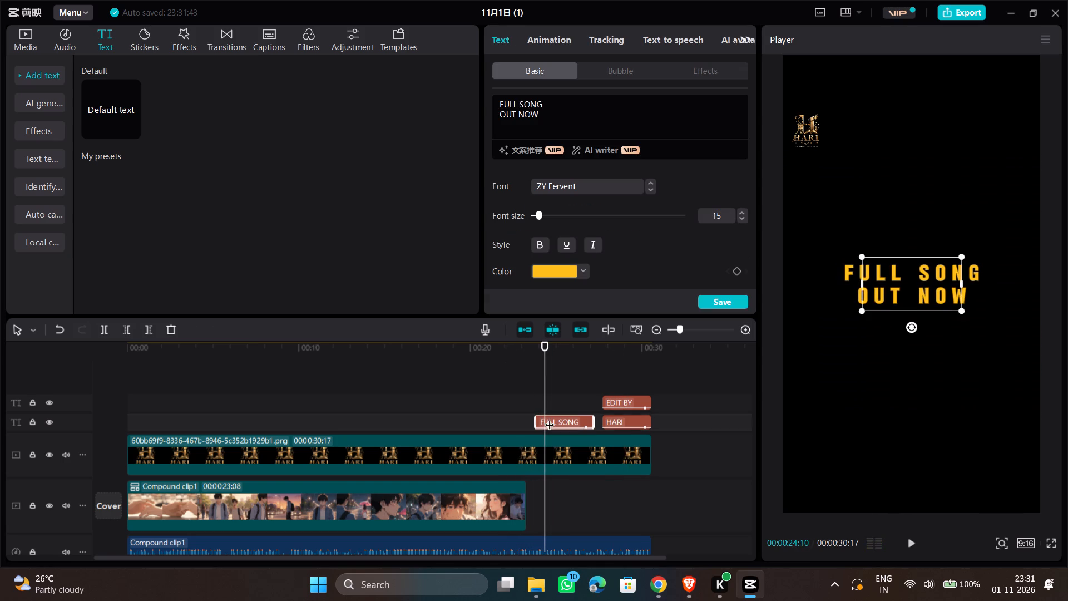
{"action": "left_click_drag", "start_coordinate": [535, 416], "coordinate": [530, 415]}
{"action": "left_click", "coordinate": [516, 392]}
{"action": "key", "text": "space"}
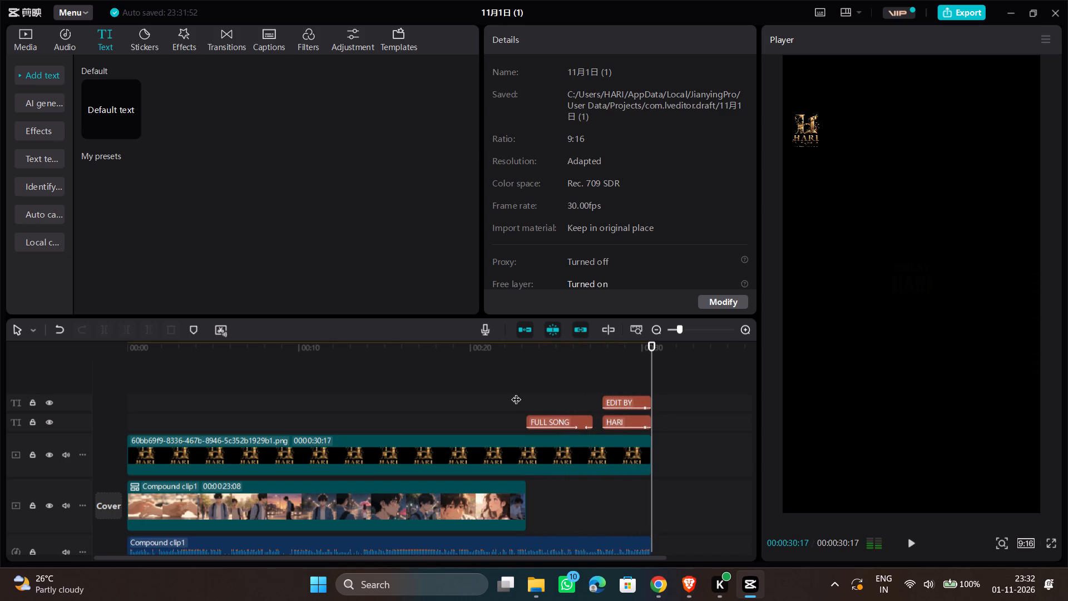
Trim the ends of the audio clip and the logo overlay to 00:30:09.
{"action": "scroll", "coordinate": [693, 474], "scroll_direction": "down", "scroll_amount": 1}
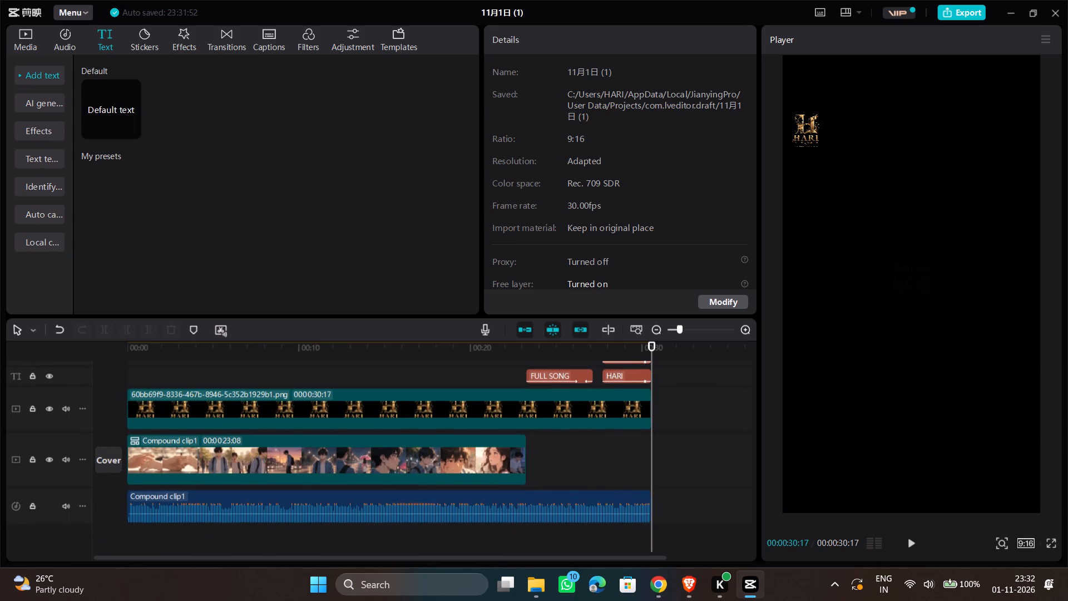
{"action": "left_click", "coordinate": [647, 500]}
{"action": "left_click", "coordinate": [651, 500]}
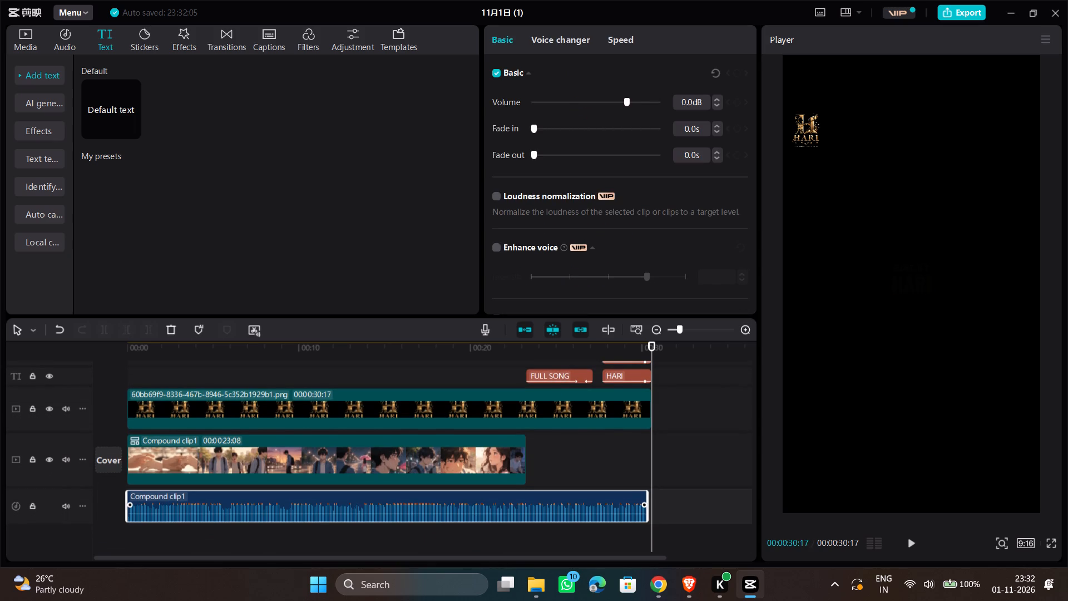
{"action": "left_click", "coordinate": [635, 458]}
{"action": "key", "text": "space"}
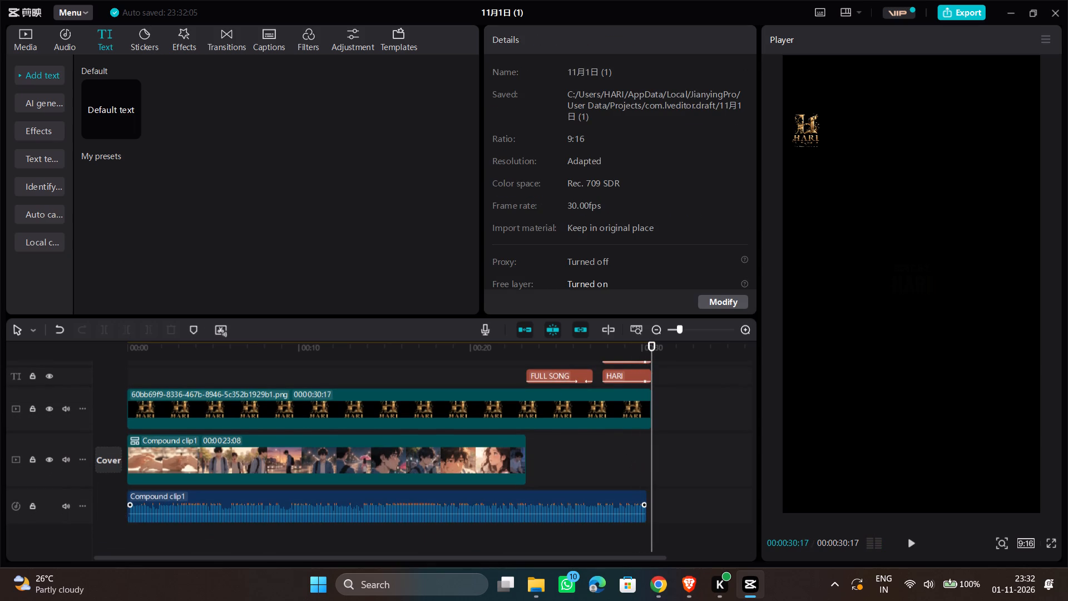
{"action": "left_click", "coordinate": [642, 401]}
{"action": "left_click_drag", "start_coordinate": [652, 408], "coordinate": [642, 408]}
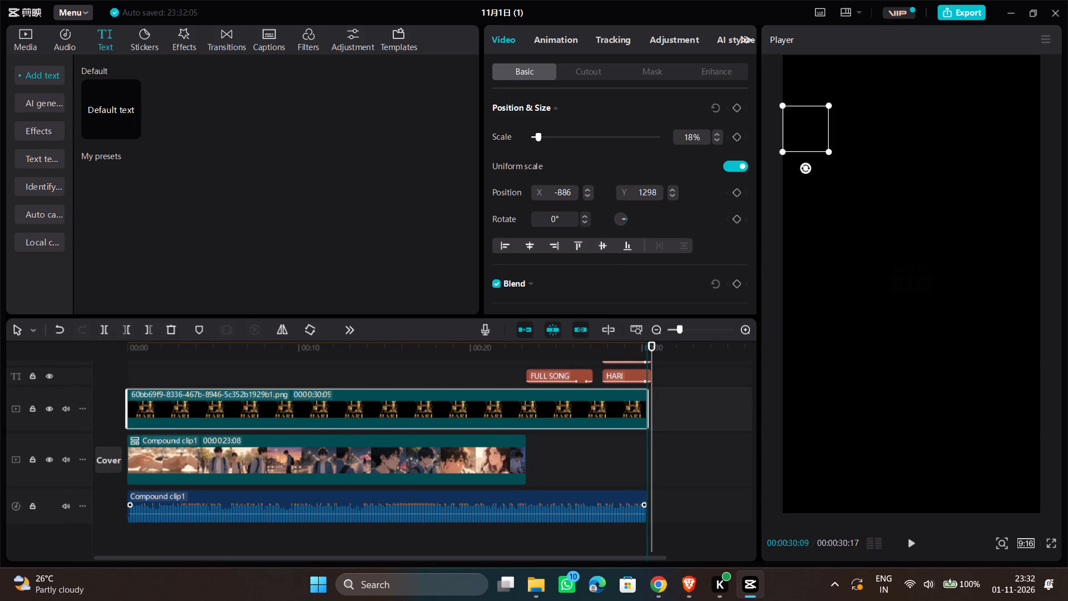
Trim the ends of the EDIT BY and HARI titles together to 00:30:09, in line with the logo.
{"action": "scroll", "coordinate": [651, 392], "scroll_direction": "up", "scroll_amount": 1}
{"action": "left_click", "coordinate": [655, 386]}
{"action": "left_click_drag", "start_coordinate": [657, 383], "coordinate": [645, 417]}
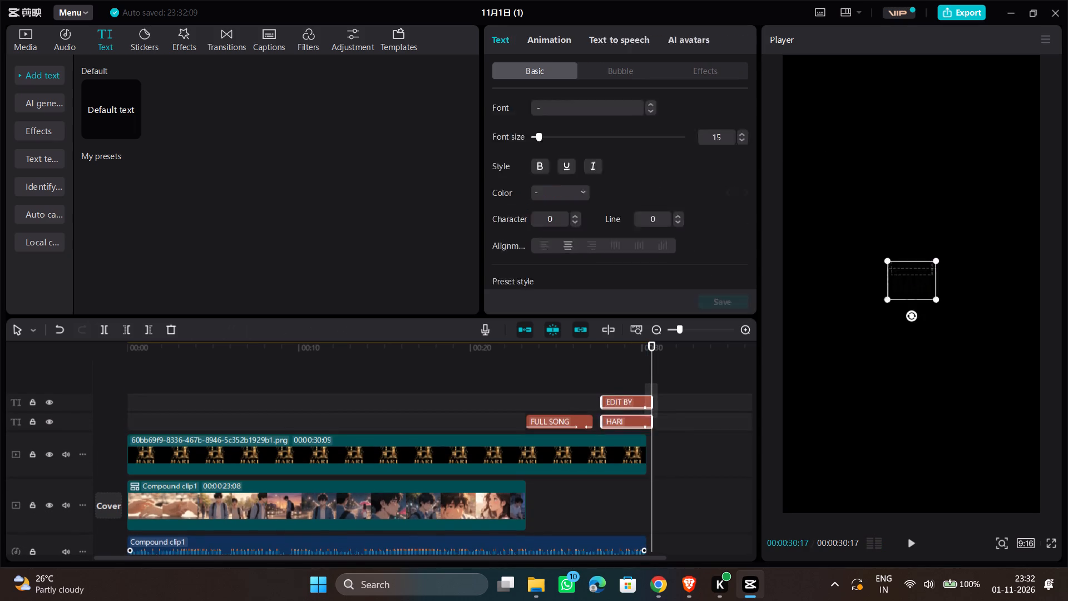
{"action": "left_click_drag", "start_coordinate": [645, 417], "coordinate": [645, 418]}
{"action": "left_click_drag", "start_coordinate": [655, 408], "coordinate": [646, 407]}
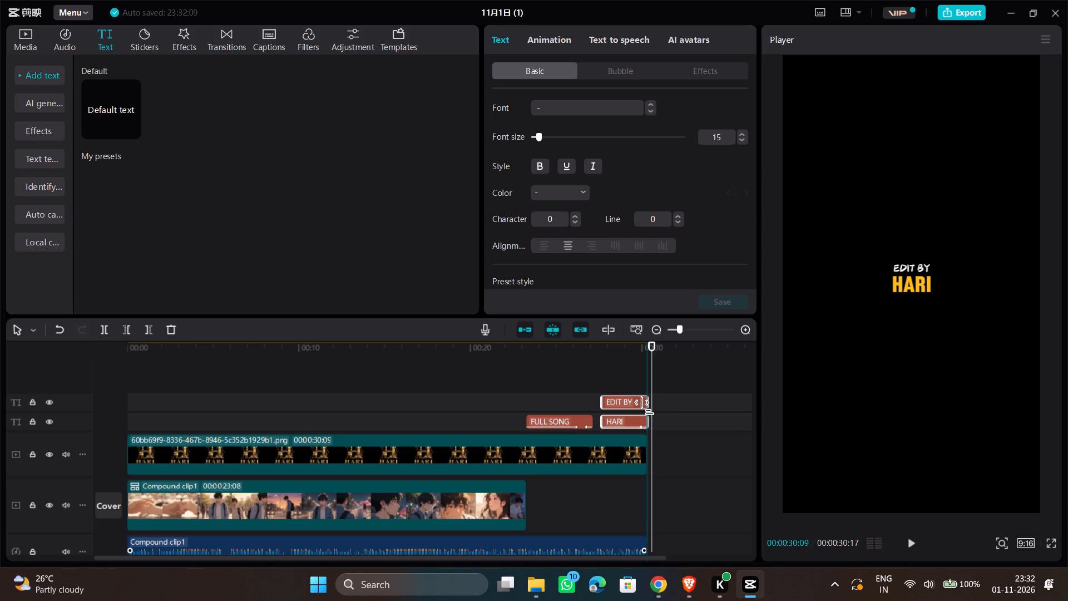
{"action": "left_click_drag", "start_coordinate": [646, 407], "coordinate": [645, 406]}
Extend the starts of the EDIT BY and HARI titles together to about 00:27:10, just after FULL SONG, and preview them.
{"action": "left_click", "coordinate": [606, 378]}
{"action": "left_click", "coordinate": [587, 373]}
{"action": "key", "text": "space"}
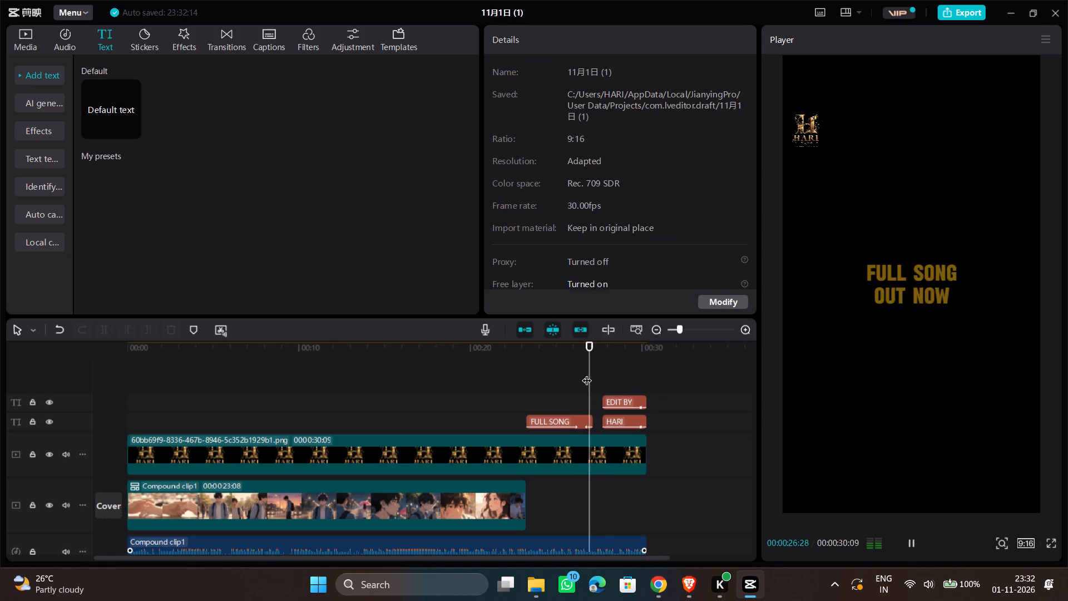
{"action": "key", "text": "space"}
{"action": "left_click", "coordinate": [630, 385]}
{"action": "left_click_drag", "start_coordinate": [620, 381], "coordinate": [618, 400]}
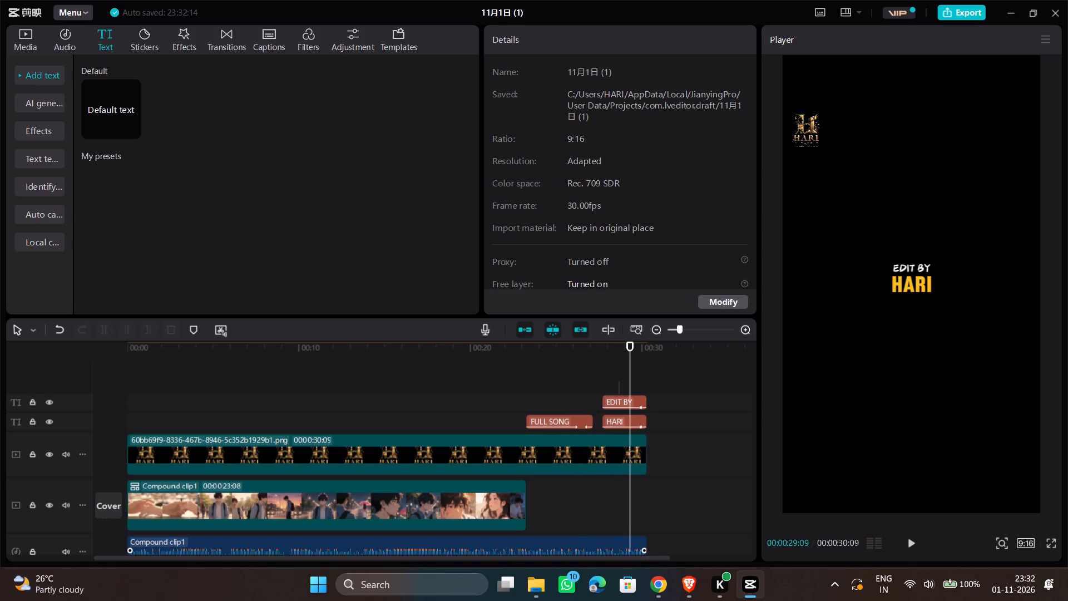
{"action": "left_click_drag", "start_coordinate": [618, 400], "coordinate": [616, 422]}
{"action": "left_click_drag", "start_coordinate": [606, 405], "coordinate": [600, 404]}
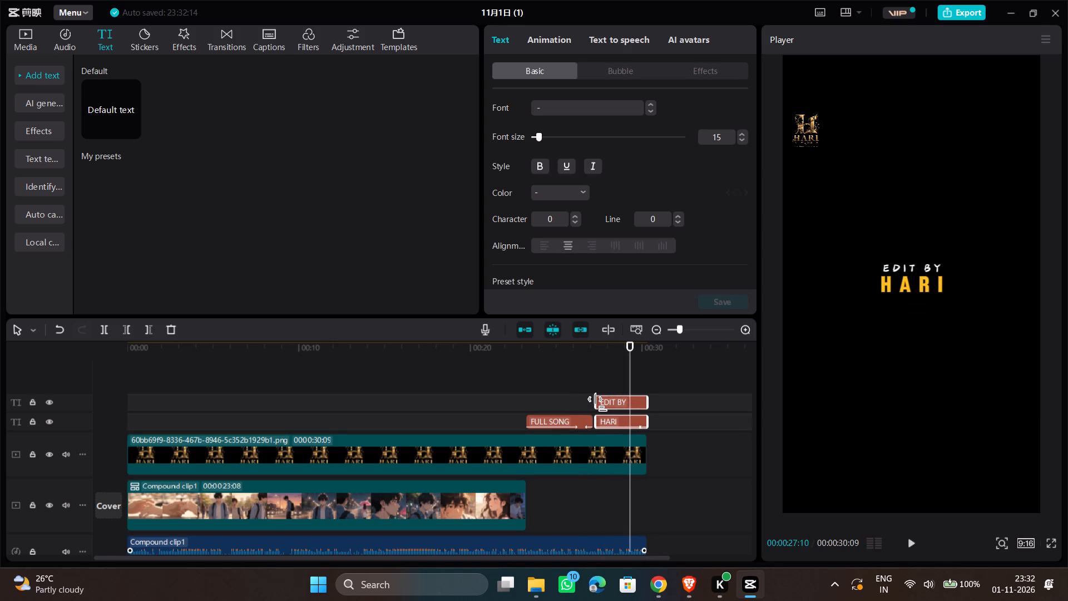
{"action": "left_click_drag", "start_coordinate": [600, 404], "coordinate": [598, 404]}
{"action": "left_click", "coordinate": [587, 386]}
{"action": "key", "text": "space"}
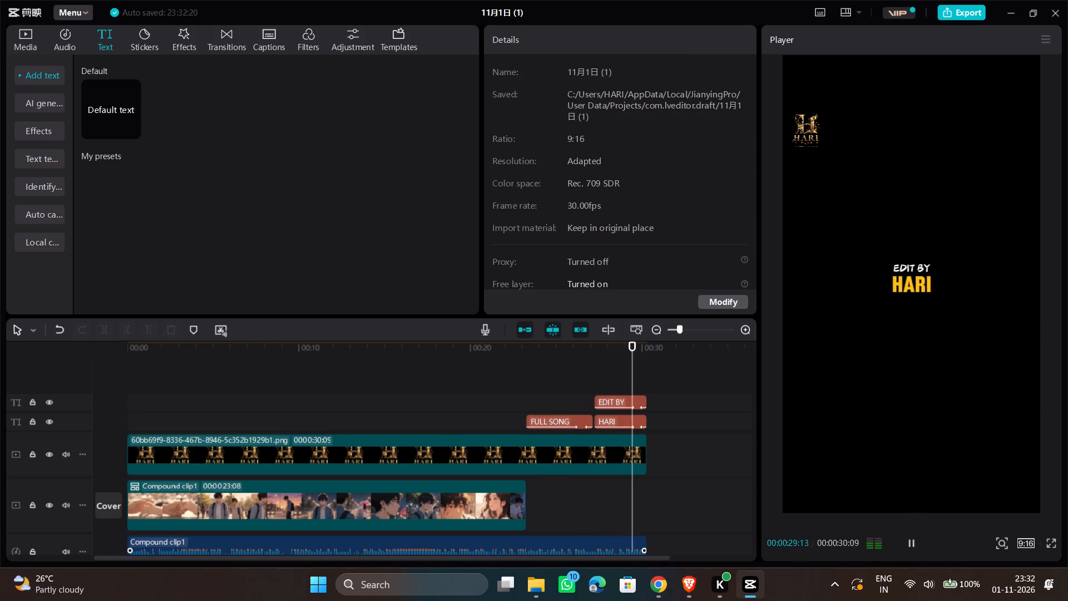
Give the audio clip a 1.9 s fade-out.
{"action": "scroll", "coordinate": [616, 414], "scroll_direction": "down", "scroll_amount": 1}
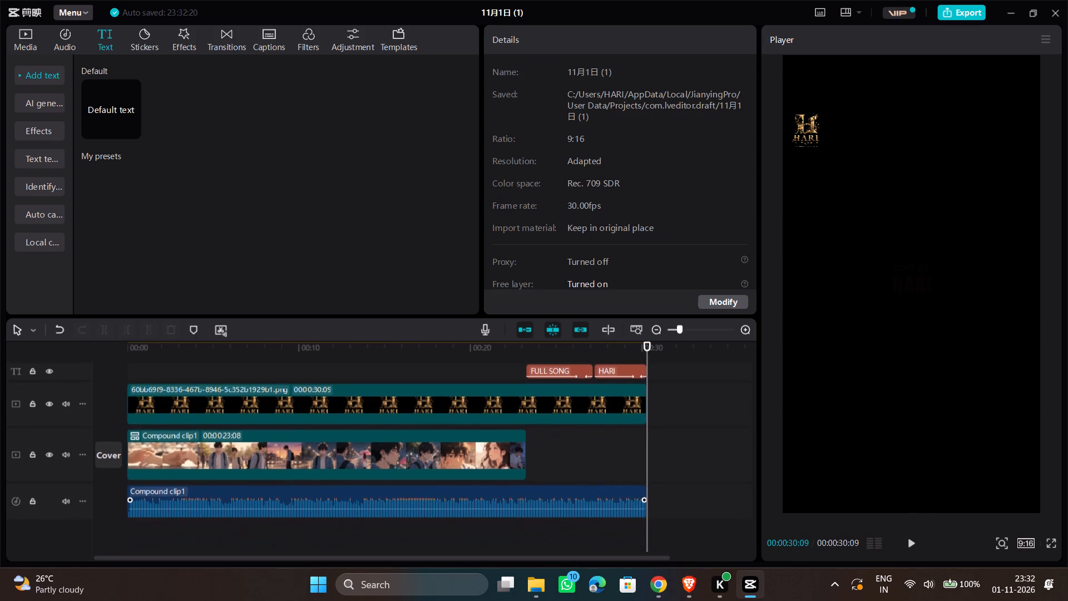
{"action": "scroll", "coordinate": [620, 416], "scroll_direction": "down", "scroll_amount": 1}
{"action": "left_click_drag", "start_coordinate": [642, 501], "coordinate": [616, 494]}
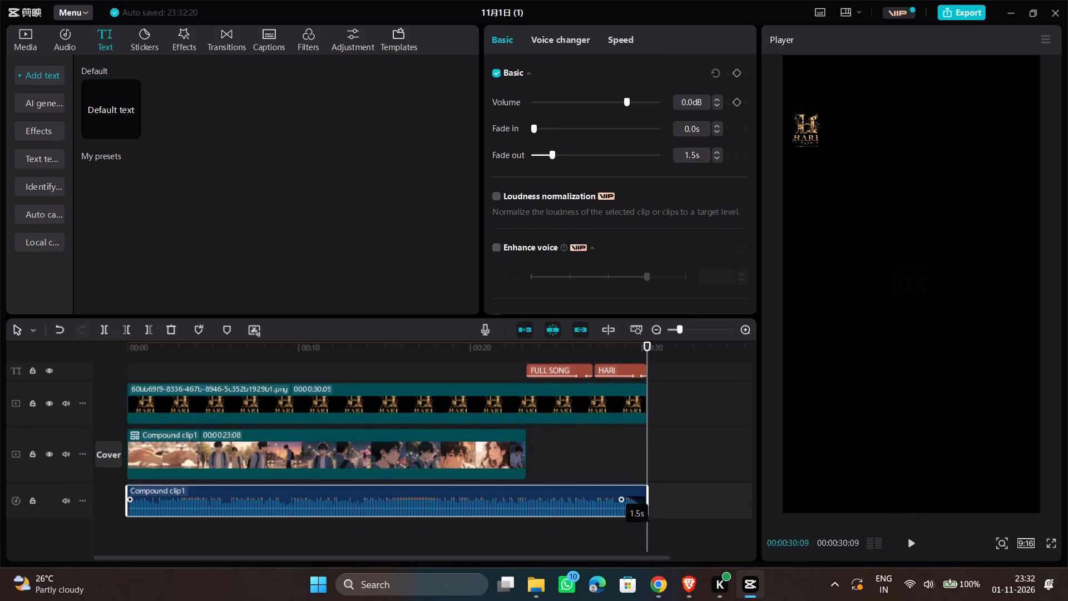
{"action": "left_click_drag", "start_coordinate": [616, 494], "coordinate": [610, 493]}
Give the audio clip a 2.2 s fade-in and play the reel from the beginning.
{"action": "scroll", "coordinate": [229, 377], "scroll_direction": "right", "scroll_amount": 2}
{"action": "left_click", "coordinate": [143, 361]}
{"action": "left_click_drag", "start_coordinate": [143, 361], "coordinate": [133, 357]}
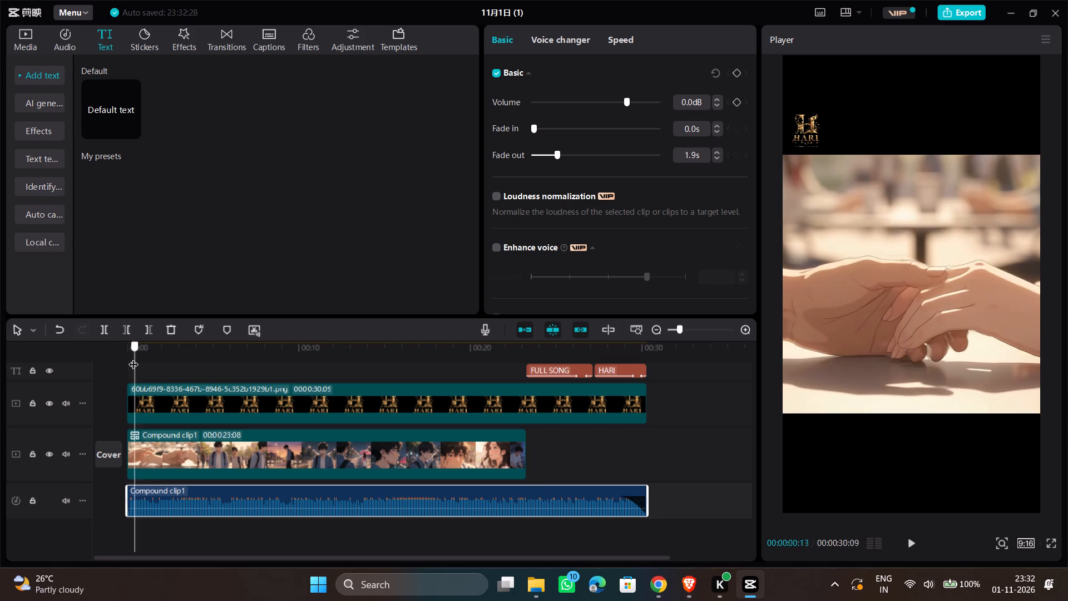
{"action": "left_click_drag", "start_coordinate": [133, 357], "coordinate": [129, 357]}
{"action": "key", "text": "space"}
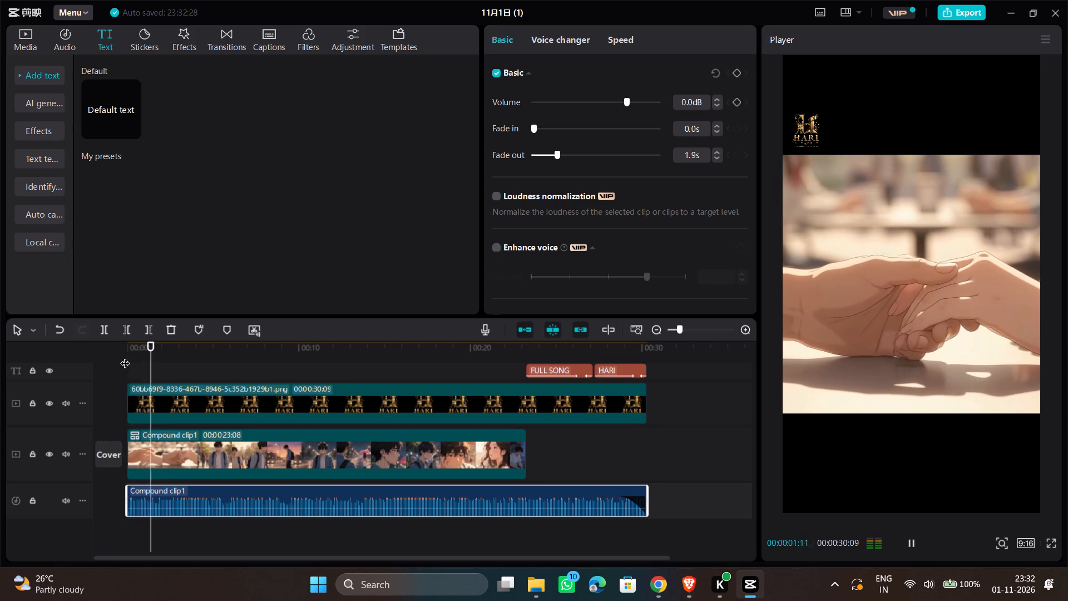
{"action": "left_click", "coordinate": [131, 496]}
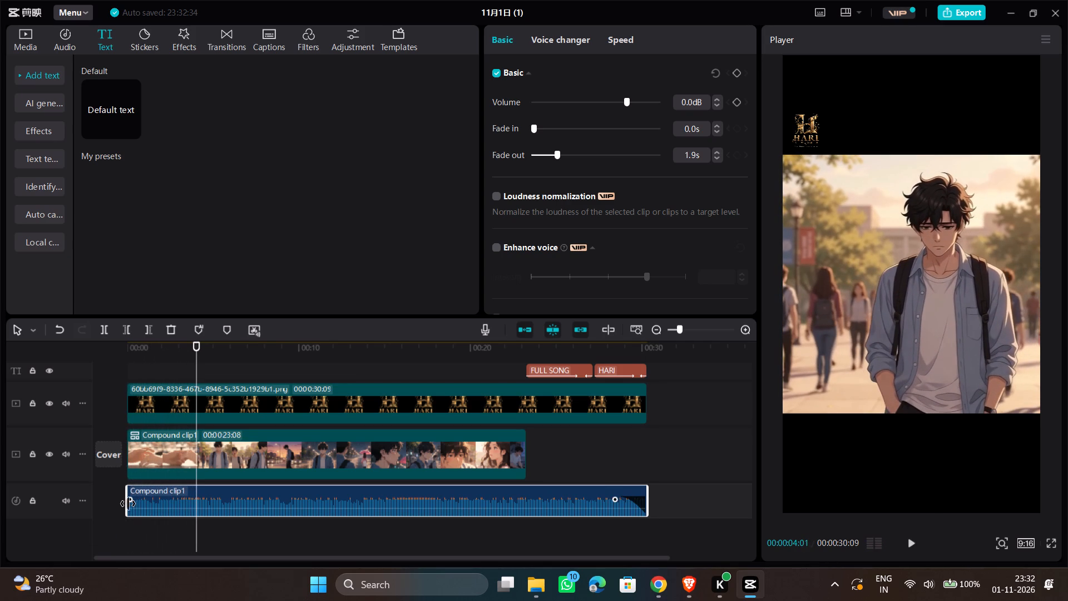
{"action": "left_click_drag", "start_coordinate": [130, 500], "coordinate": [168, 509]}
{"action": "left_click", "coordinate": [125, 374]}
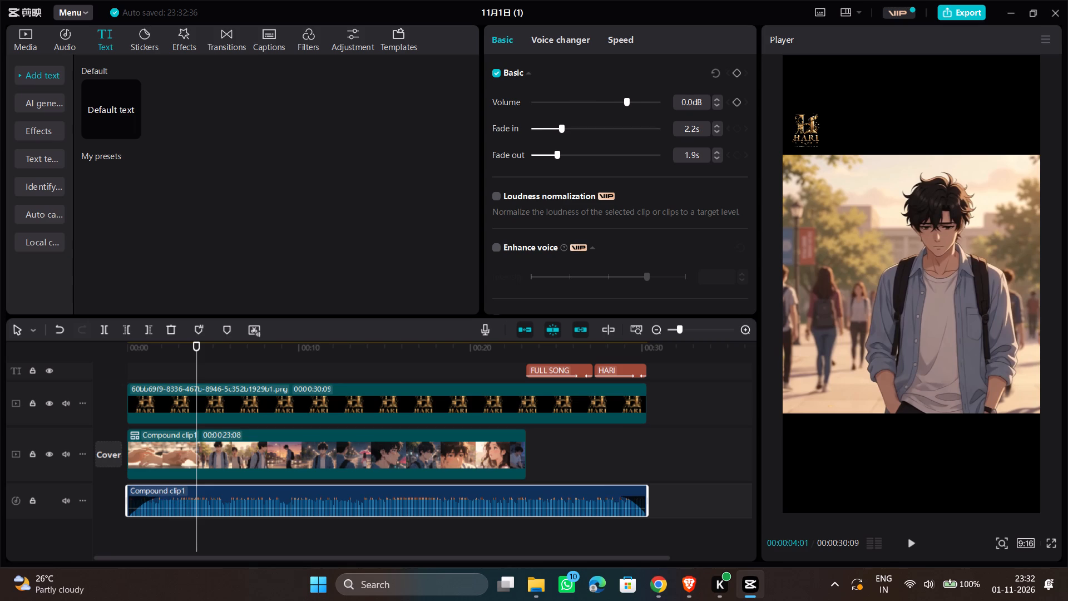
{"action": "left_click", "coordinate": [131, 368]}
{"action": "left_click_drag", "start_coordinate": [129, 368], "coordinate": [123, 367]}
{"action": "key", "text": "space"}
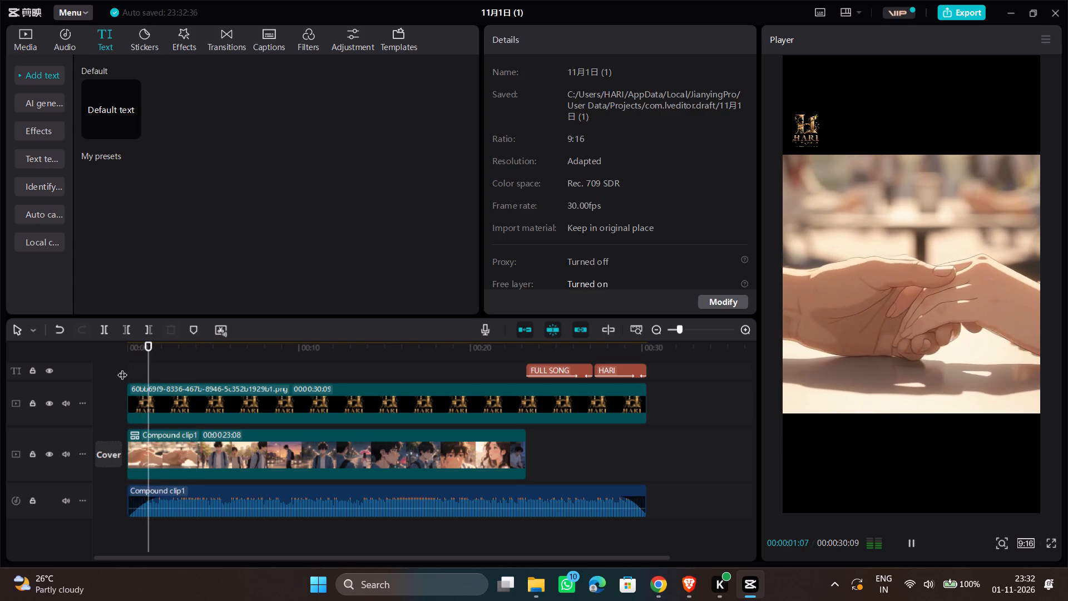